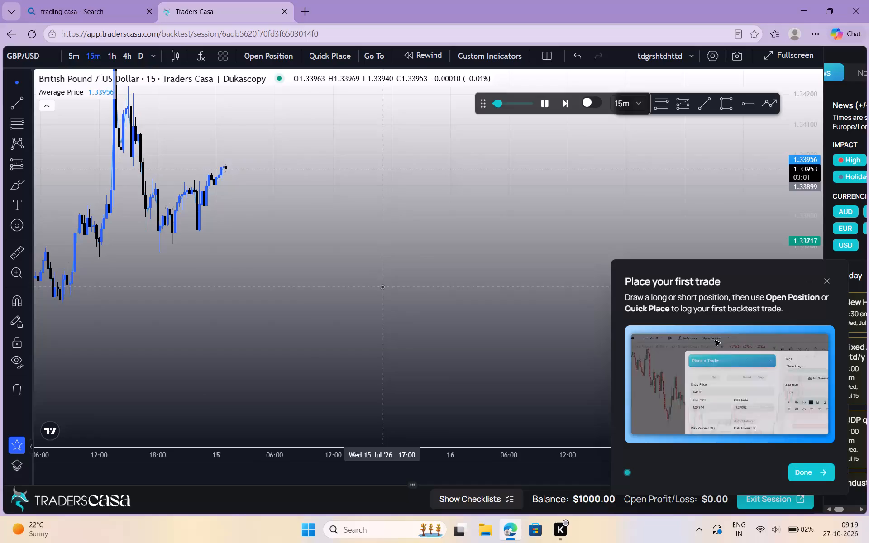
Open the bookmarked TradingView EURUSD chart in a new browser tab.
{"action": "left_click", "coordinate": [304, 12]}
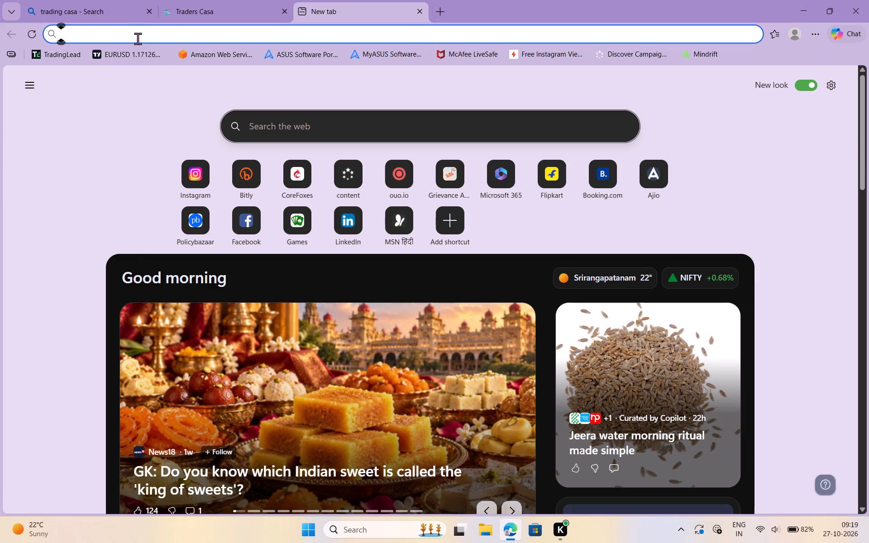
{"action": "triple_click", "coordinate": [123, 61]}
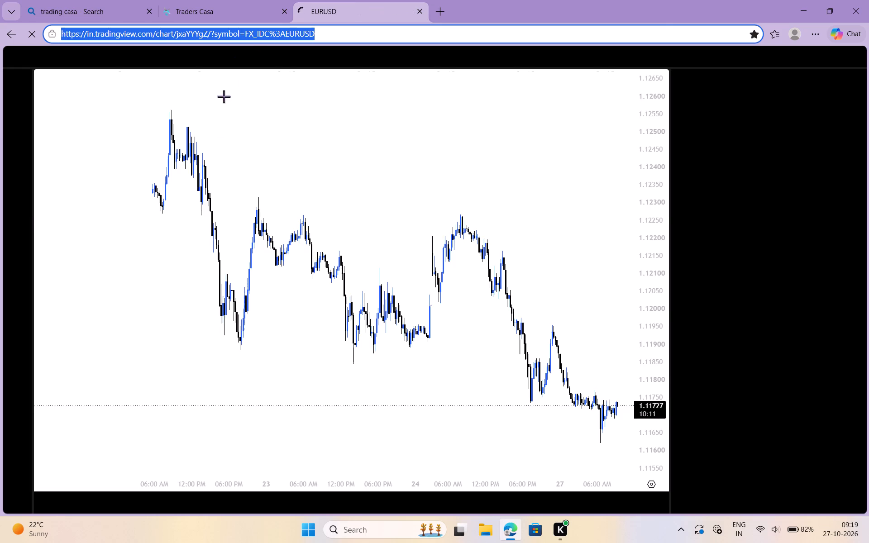
{"action": "left_click", "coordinate": [267, 233]}
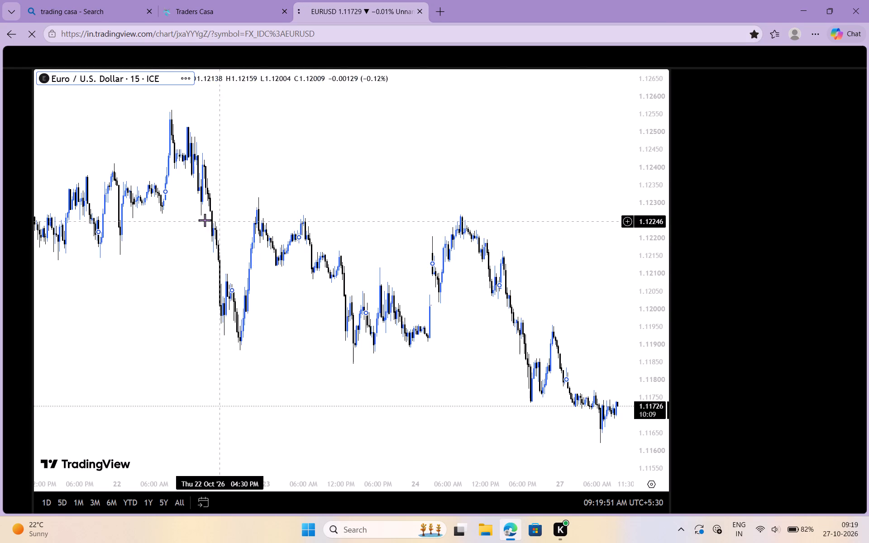
{"action": "scroll", "coordinate": [269, 324], "scroll_direction": "left", "scroll_amount": 1}
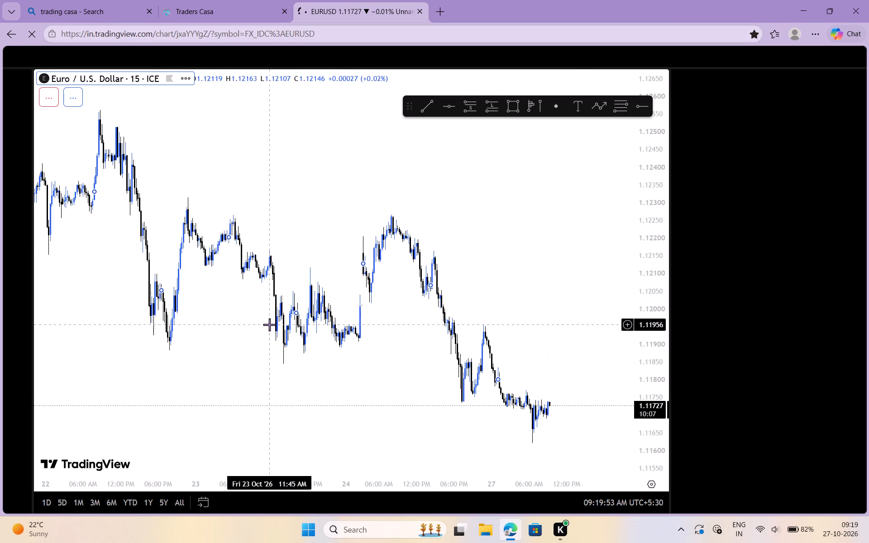
{"action": "scroll", "coordinate": [269, 324], "scroll_direction": "left", "scroll_amount": 1}
{"action": "scroll", "coordinate": [269, 324], "scroll_direction": "down", "scroll_amount": 1}
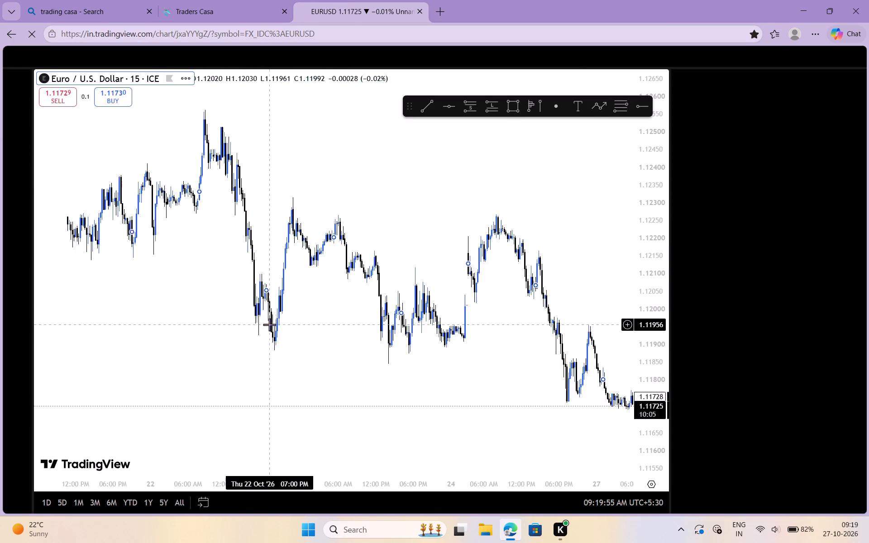
{"action": "scroll", "coordinate": [269, 324], "scroll_direction": "down", "scroll_amount": 1}
{"action": "scroll", "coordinate": [269, 324], "scroll_direction": "left", "scroll_amount": 1}
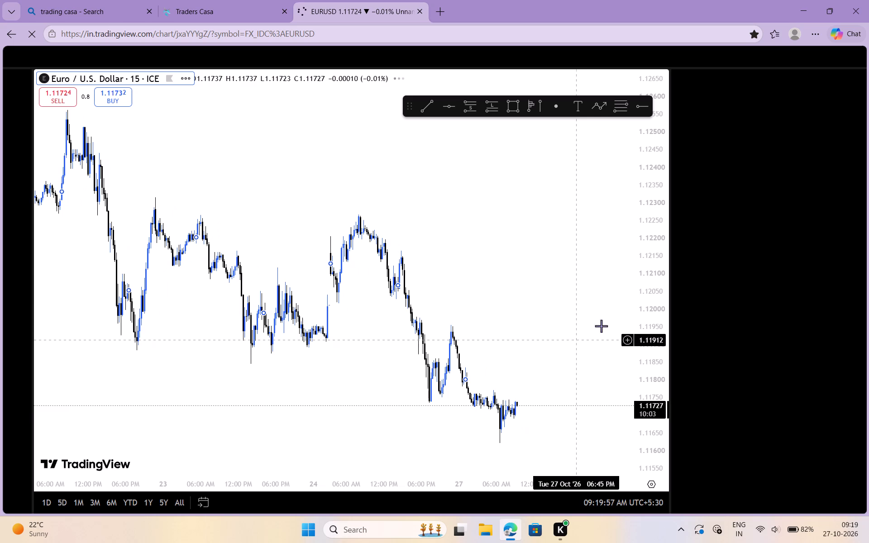
{"action": "scroll", "coordinate": [645, 352], "scroll_direction": "down", "scroll_amount": 1}
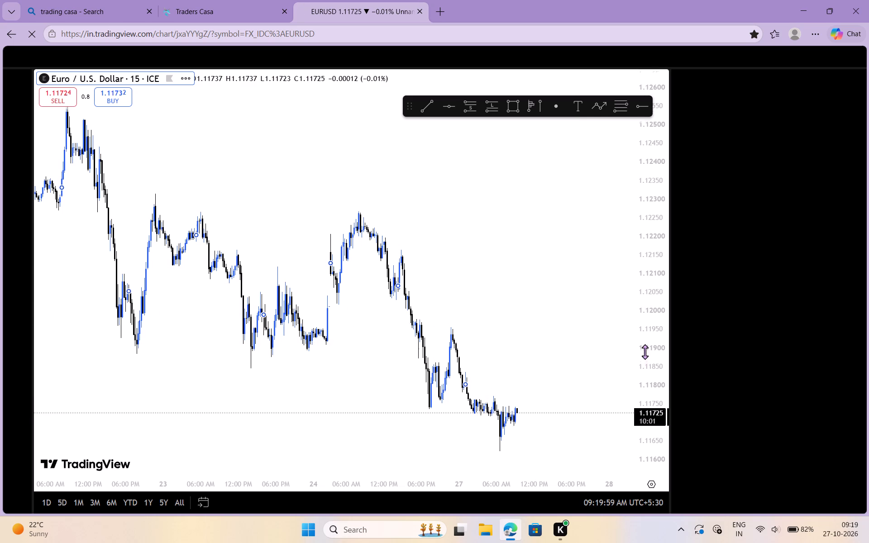
{"action": "scroll", "coordinate": [645, 352], "scroll_direction": "down", "scroll_amount": 1}
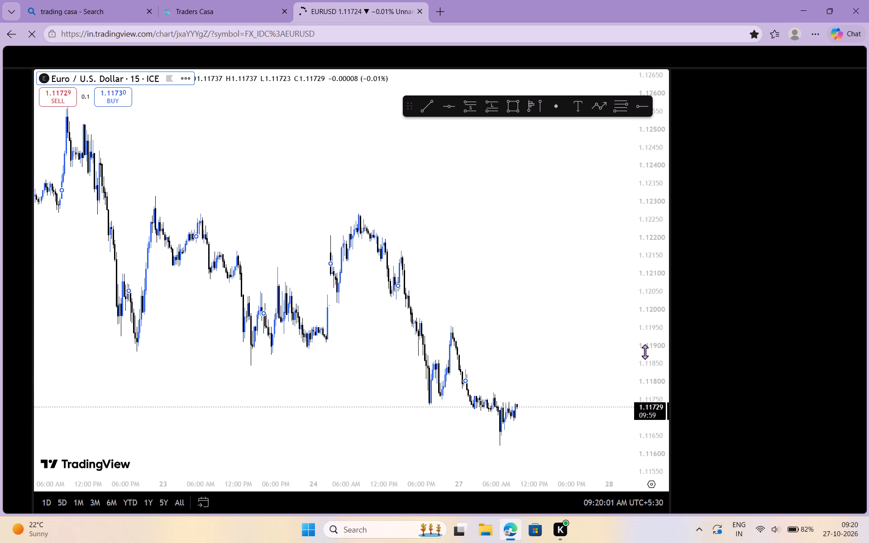
{"action": "scroll", "coordinate": [645, 352], "scroll_direction": "down", "scroll_amount": 1}
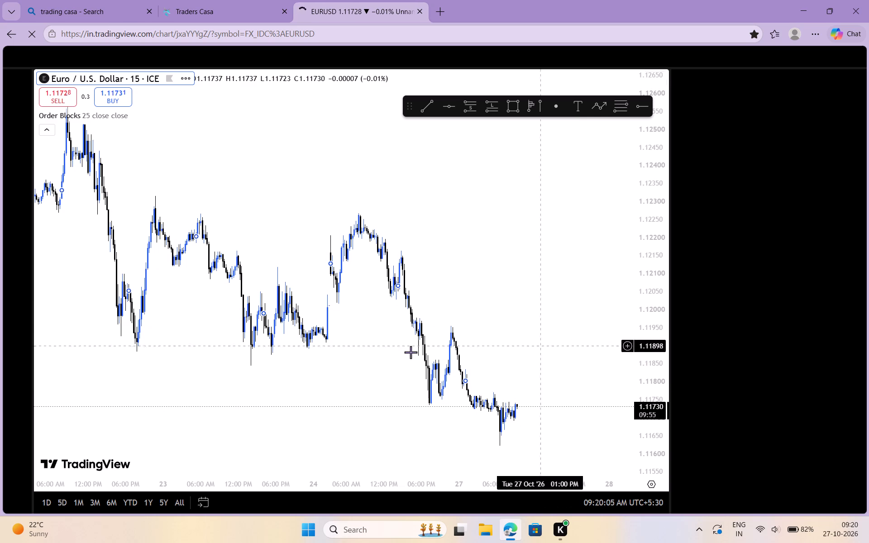
{"action": "scroll", "coordinate": [383, 352], "scroll_direction": "right", "scroll_amount": 4}
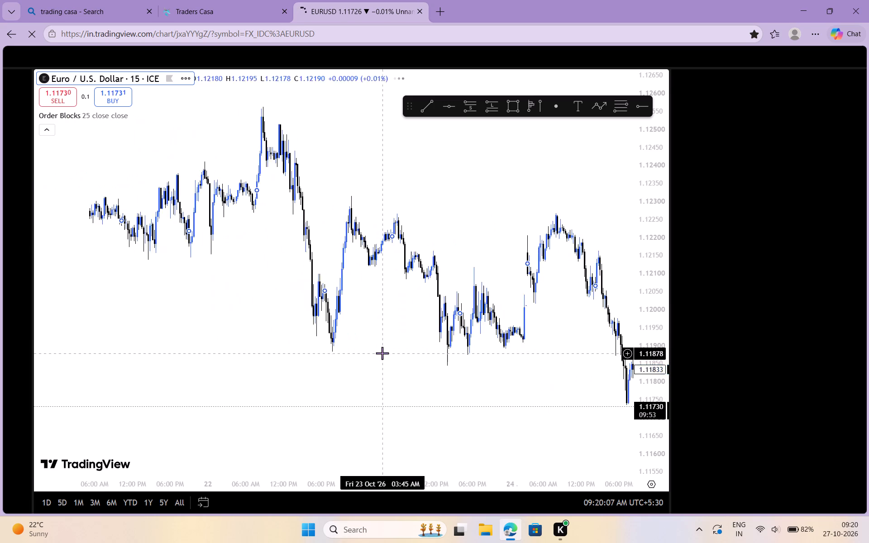
{"action": "scroll", "coordinate": [382, 353], "scroll_direction": "right", "scroll_amount": 2}
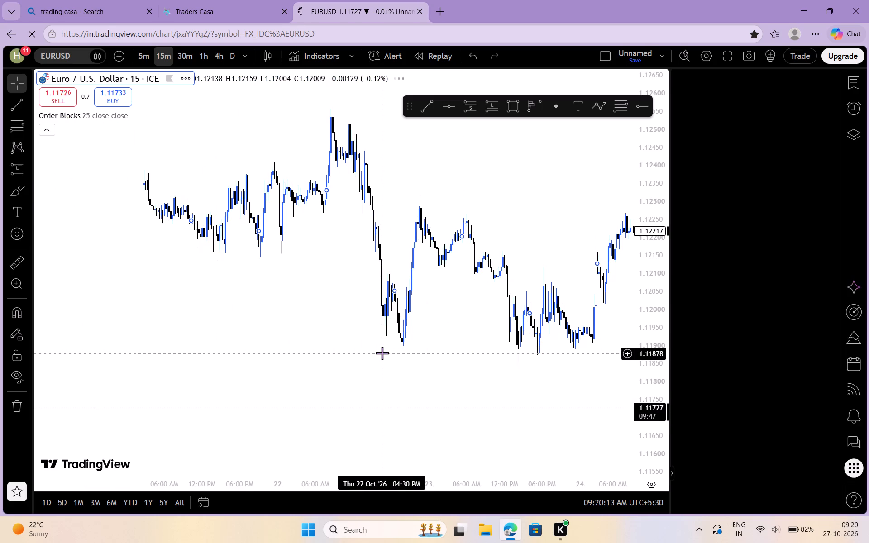
{"action": "left_click", "coordinate": [382, 353]}
{"action": "scroll", "coordinate": [382, 353], "scroll_direction": "left", "scroll_amount": 1}
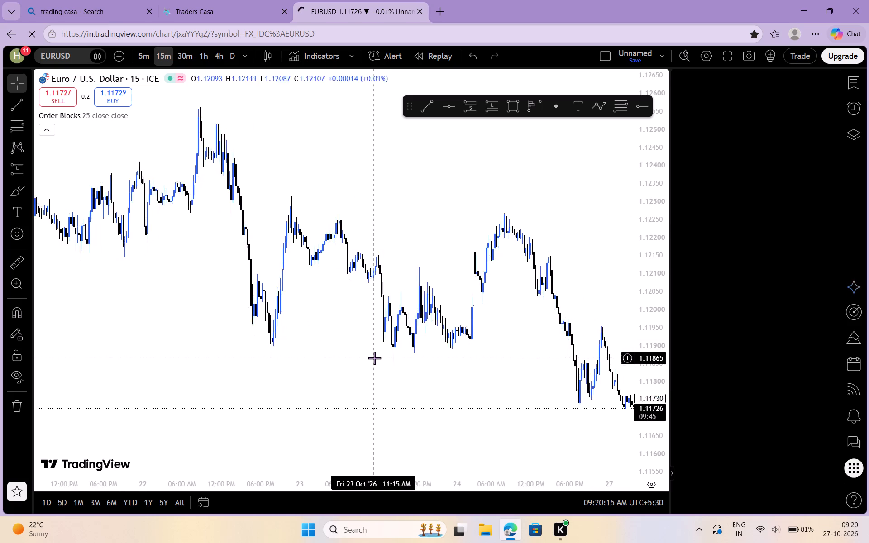
{"action": "left_click_drag", "start_coordinate": [377, 329], "coordinate": [293, 376]}
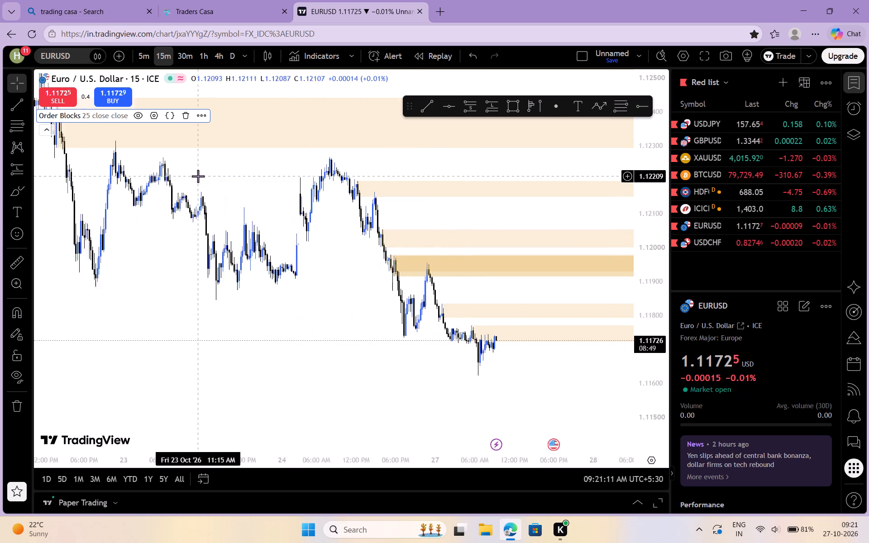
Switch the chart to USDCHF and delete its existing Fibonacci retracement drawing.
{"action": "left_click", "coordinate": [710, 238]}
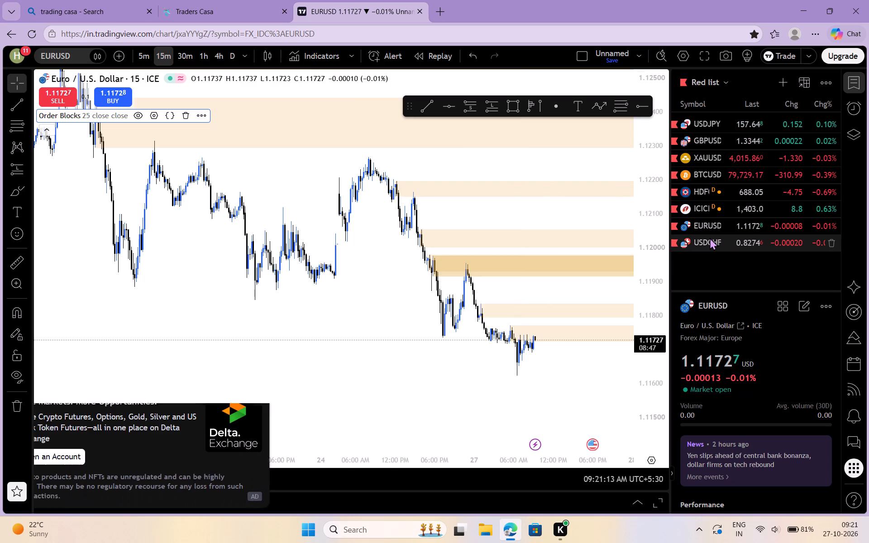
{"action": "left_click", "coordinate": [545, 258]}
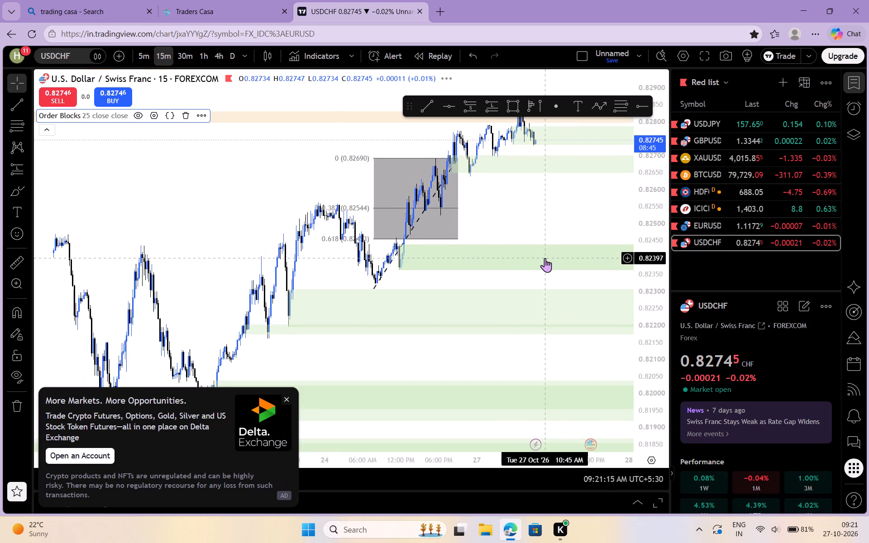
{"action": "left_click", "coordinate": [434, 198]}
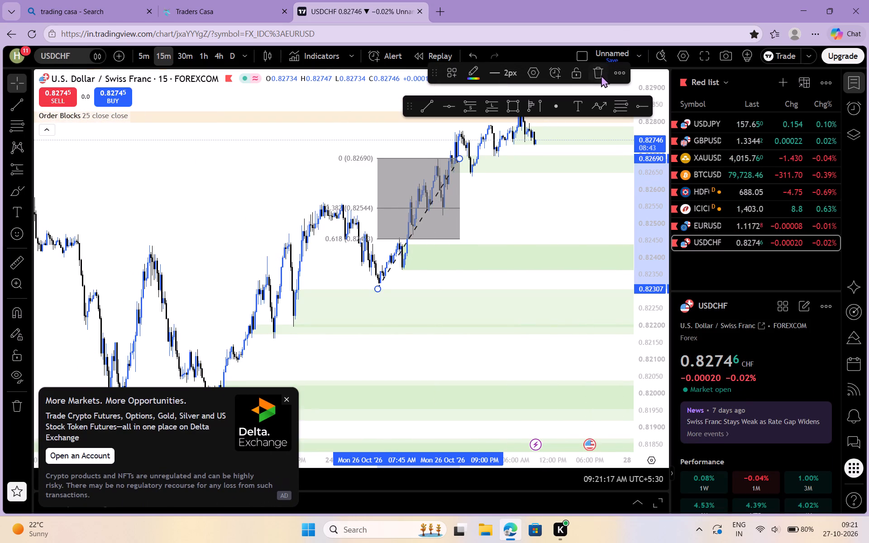
{"action": "left_click", "coordinate": [598, 75]}
Examine the USDCHF price action around its order-block zones, closing the Delta Exchange advertisement.
{"action": "scroll", "coordinate": [500, 170], "scroll_direction": "left", "scroll_amount": 1}
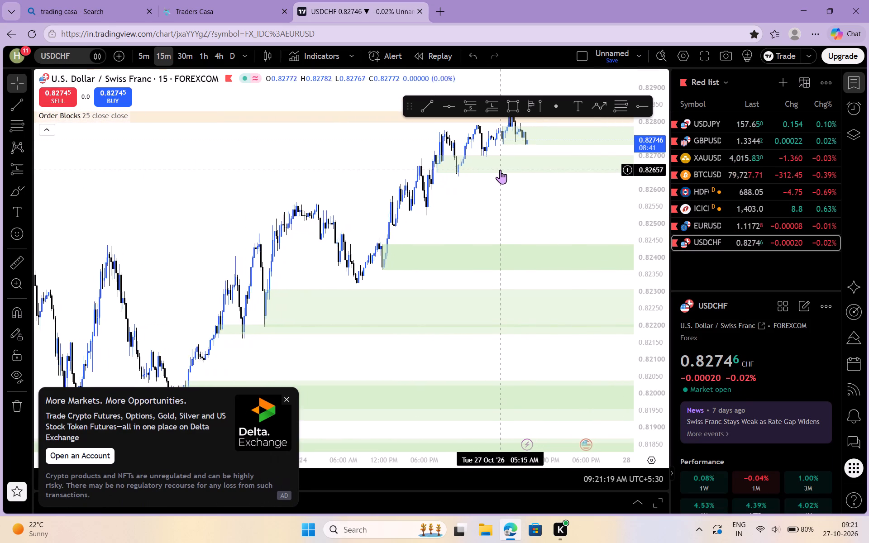
{"action": "scroll", "coordinate": [500, 170], "scroll_direction": "left", "scroll_amount": 1}
{"action": "left_click_drag", "start_coordinate": [500, 170], "coordinate": [333, 197]}
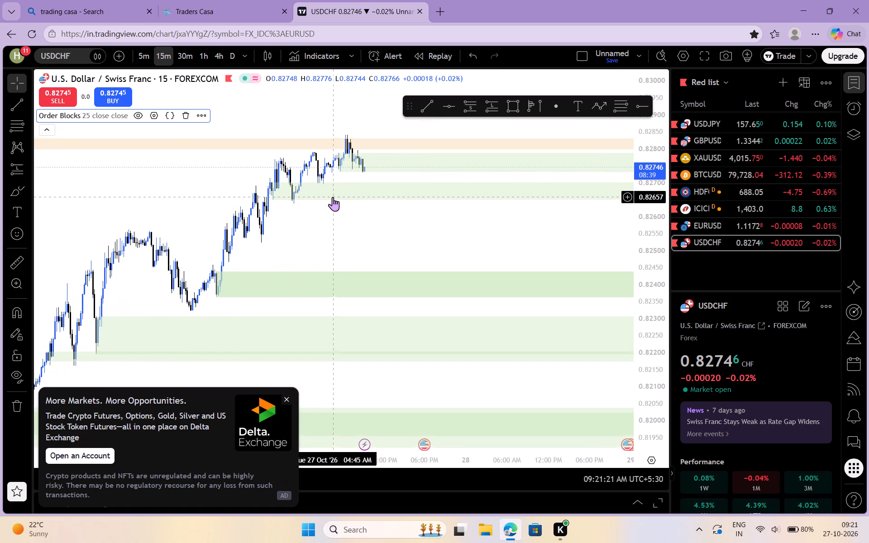
{"action": "left_click", "coordinate": [333, 197]}
{"action": "left_click_drag", "start_coordinate": [333, 197], "coordinate": [336, 254]}
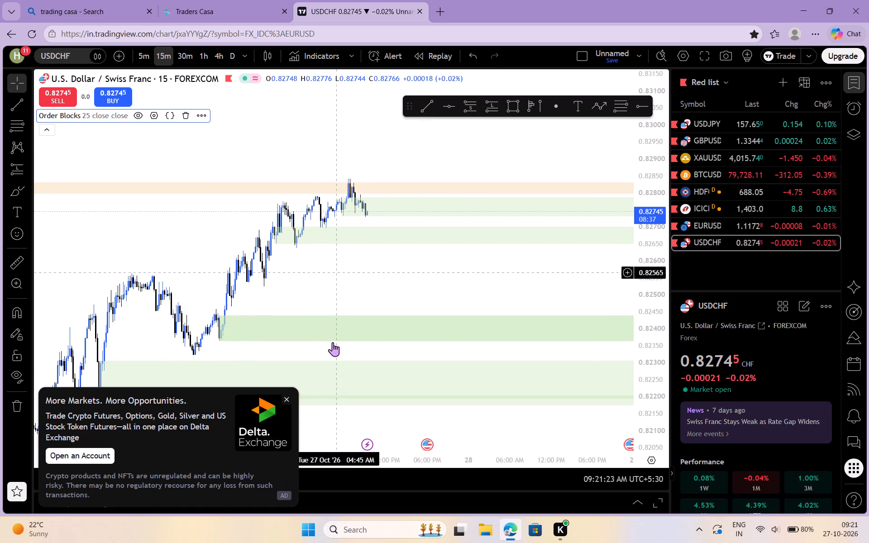
{"action": "left_click", "coordinate": [284, 399]}
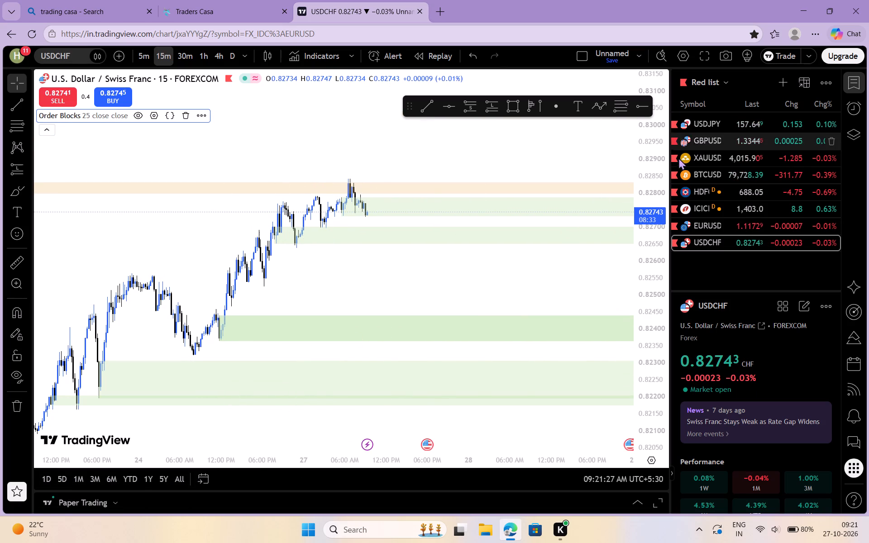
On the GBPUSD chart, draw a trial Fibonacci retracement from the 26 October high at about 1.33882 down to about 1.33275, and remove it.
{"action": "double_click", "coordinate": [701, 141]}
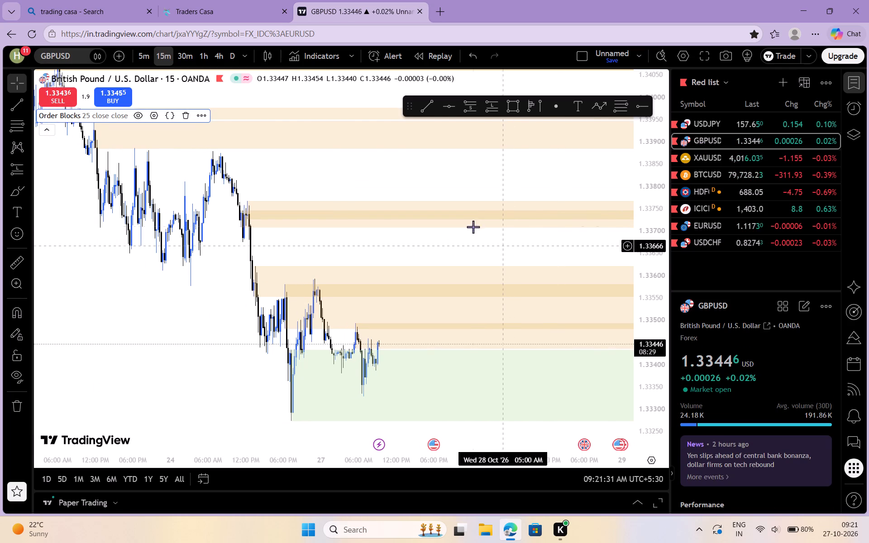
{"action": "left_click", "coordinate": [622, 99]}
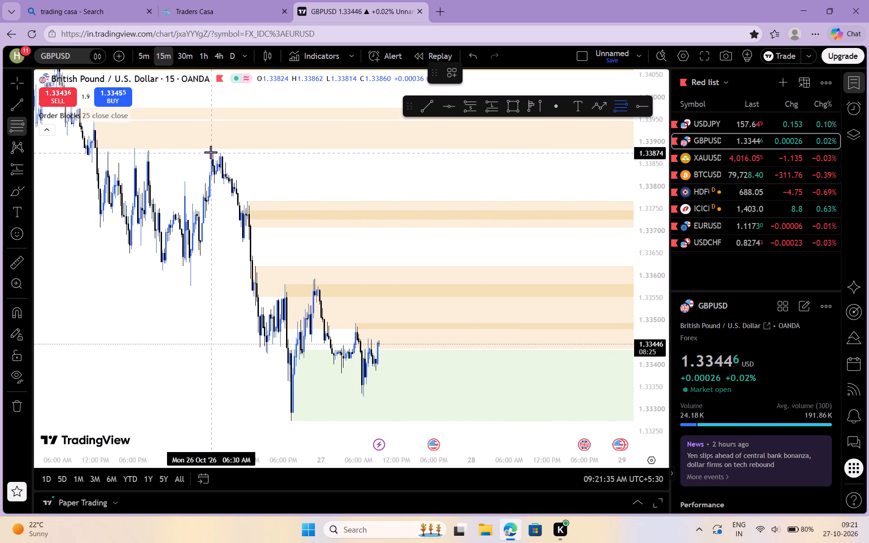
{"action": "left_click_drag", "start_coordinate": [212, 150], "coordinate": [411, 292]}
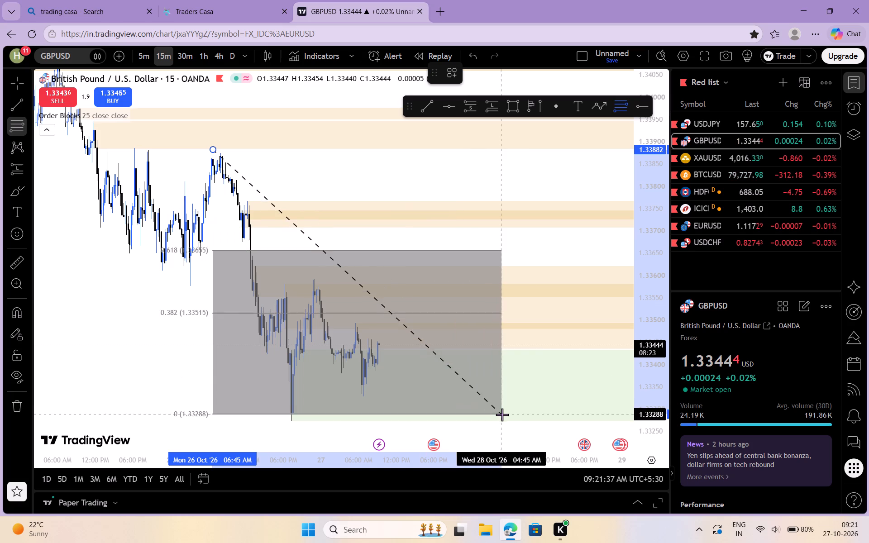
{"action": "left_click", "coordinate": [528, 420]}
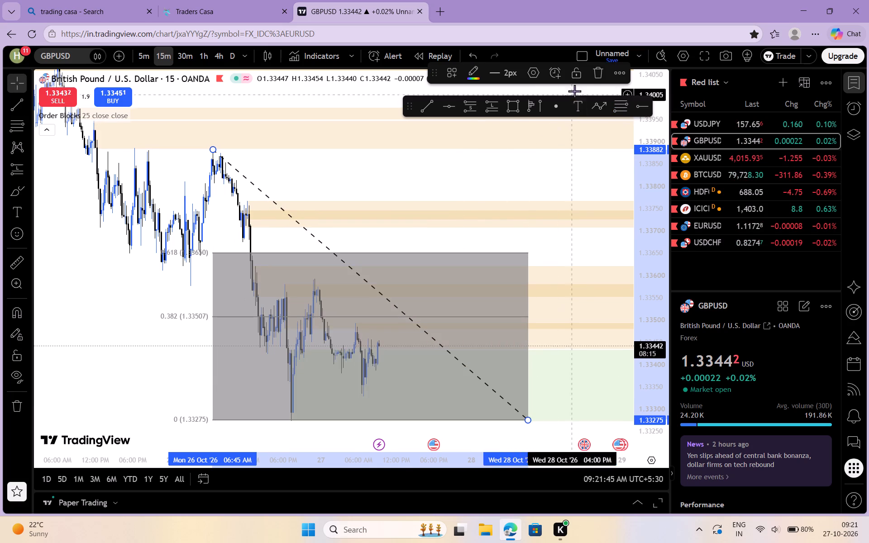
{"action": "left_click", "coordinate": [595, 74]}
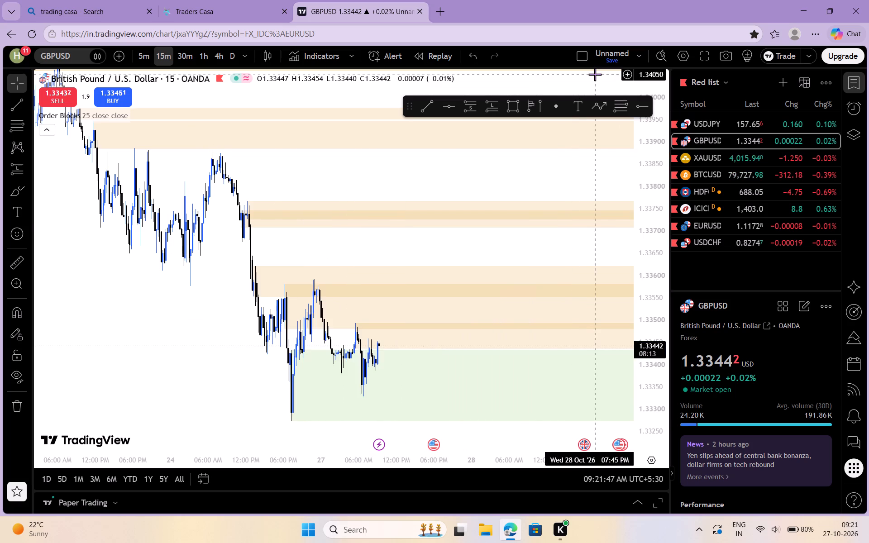
Switch the chart to XAUUSD and delete its existing Fibonacci retracement drawing.
{"action": "left_click", "coordinate": [693, 151]}
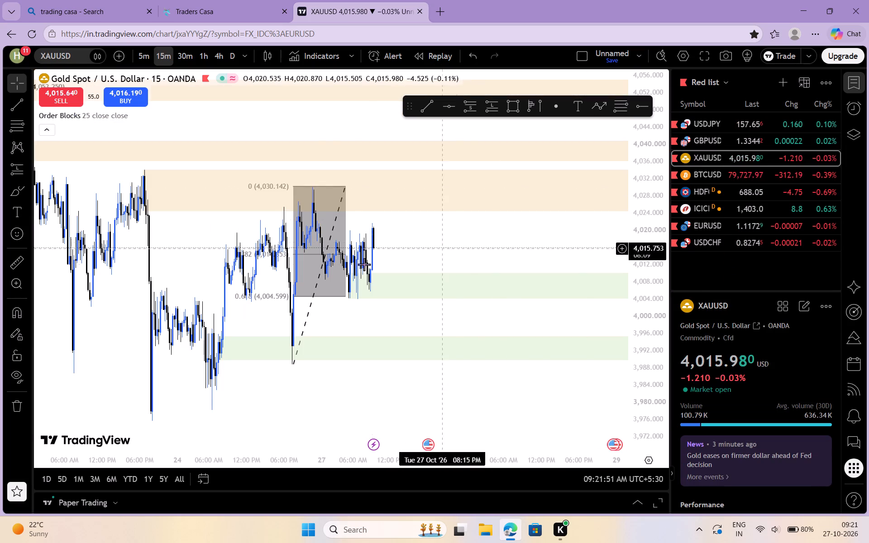
{"action": "left_click", "coordinate": [342, 190]}
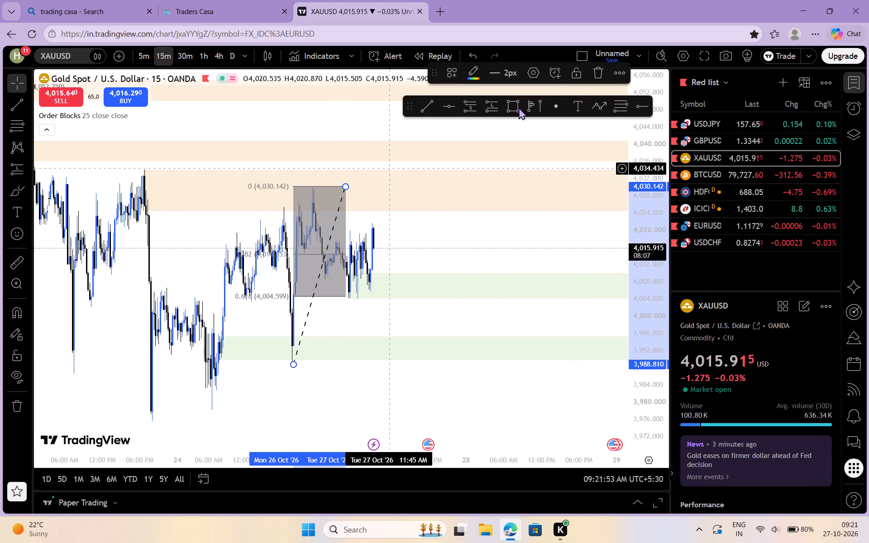
{"action": "left_click", "coordinate": [595, 71]}
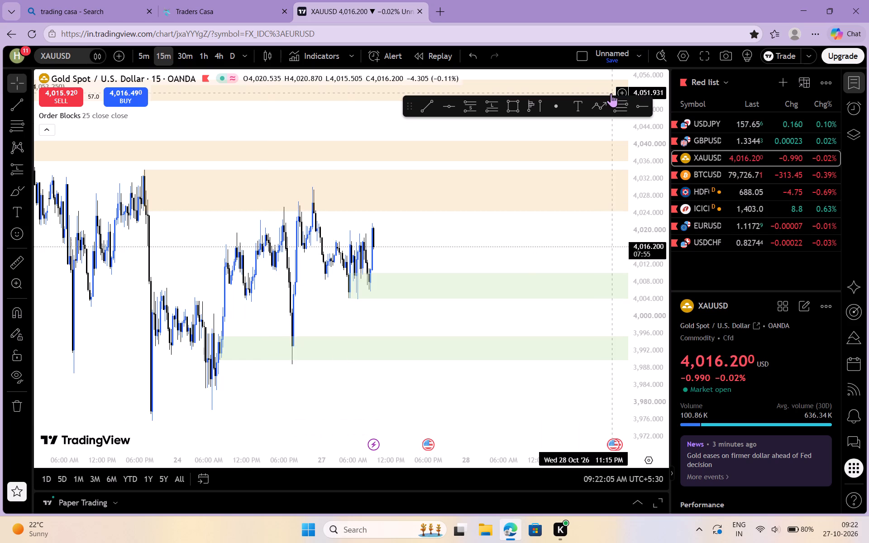
Draw a Fibonacci retracement on XAUUSD from the 26 October low at about 3,989.05 up to about 4,030.09, extending to 27 October evening.
{"action": "left_click", "coordinate": [621, 105]}
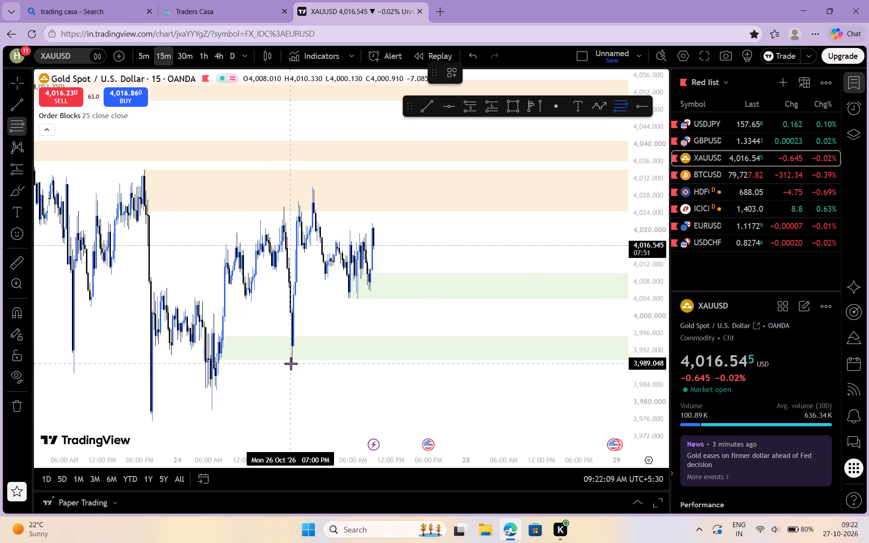
{"action": "left_click_drag", "start_coordinate": [291, 363], "coordinate": [375, 187]}
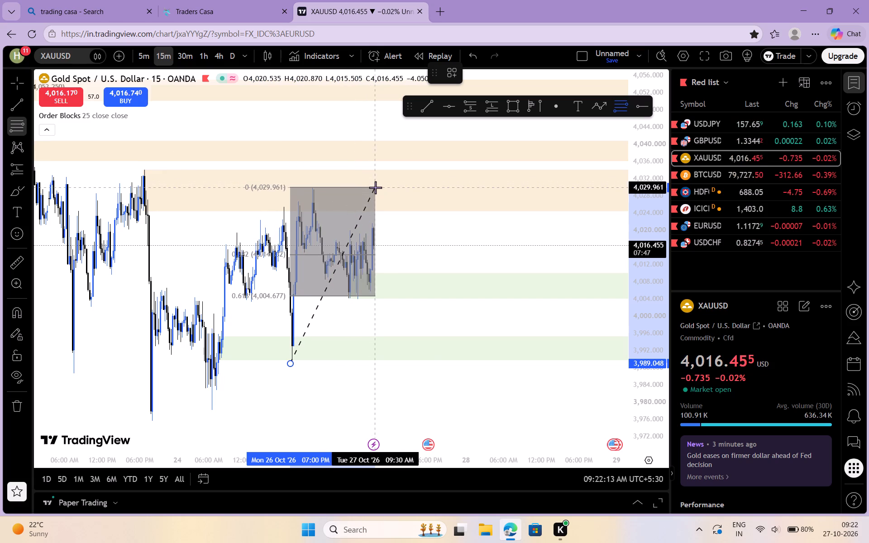
{"action": "left_click_drag", "start_coordinate": [375, 187], "coordinate": [437, 184]}
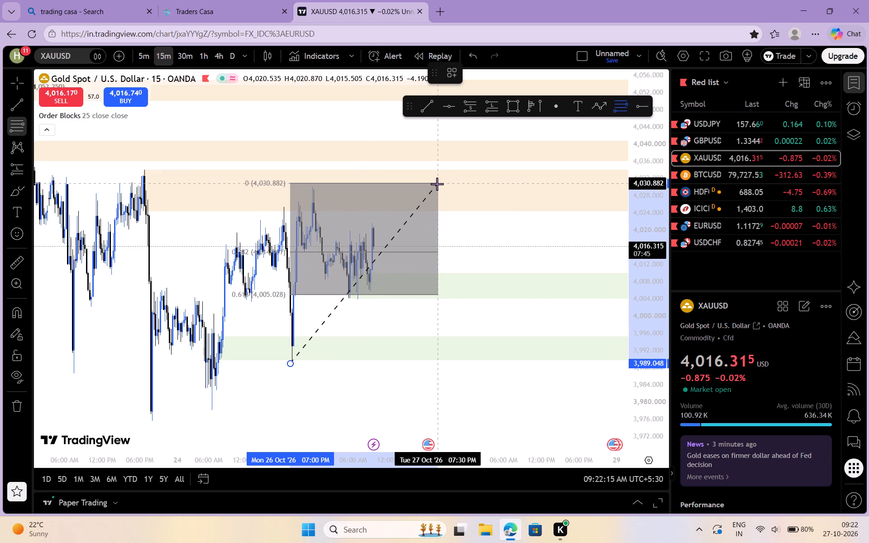
{"action": "left_click_drag", "start_coordinate": [437, 184], "coordinate": [436, 187]}
{"action": "left_click", "coordinate": [436, 187]}
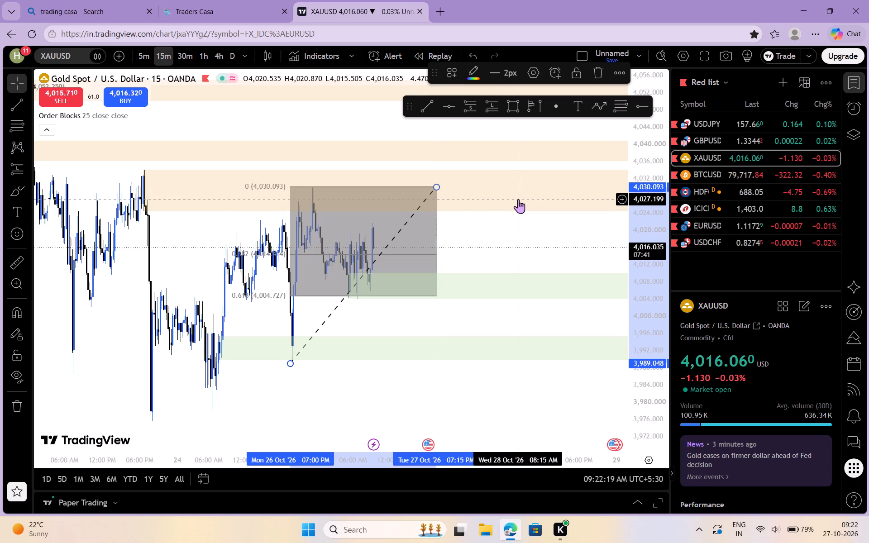
{"action": "left_click", "coordinate": [518, 199]}
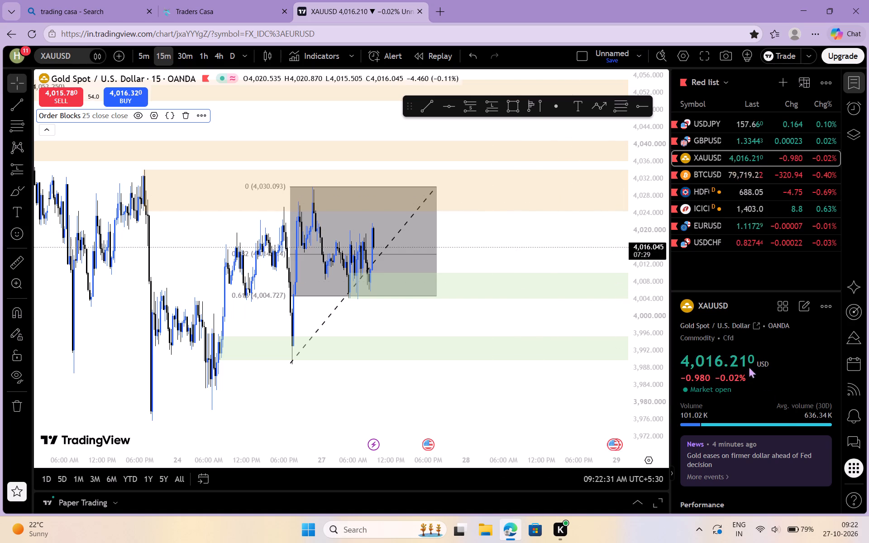
Review the XAUUSD symbol details down to the technicals gauge, and view the full seasonals chart before closing it.
{"action": "scroll", "coordinate": [765, 277], "scroll_direction": "down", "scroll_amount": 5}
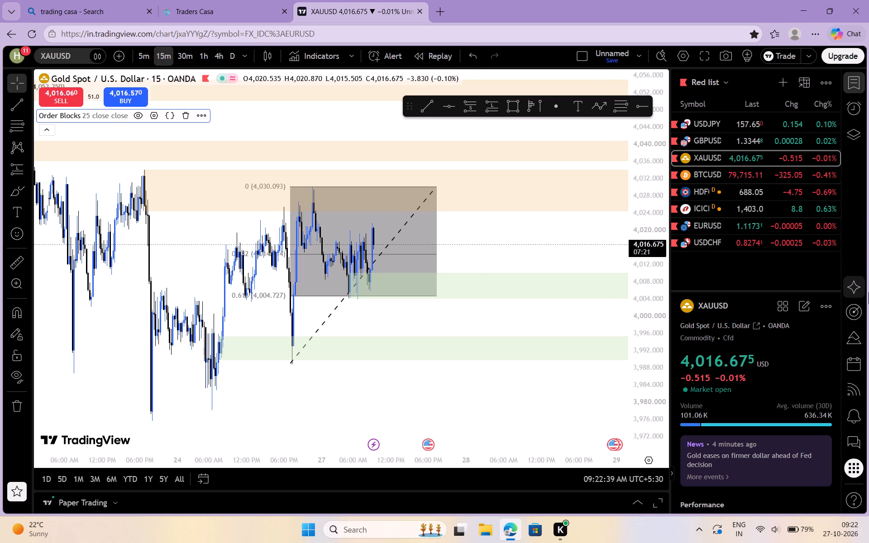
{"action": "scroll", "coordinate": [863, 404], "scroll_direction": "down", "scroll_amount": 1}
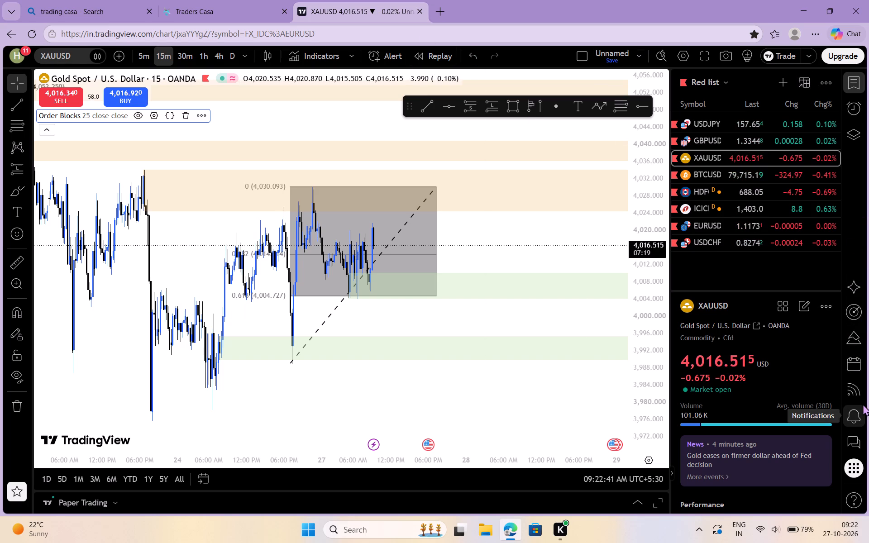
{"action": "scroll", "coordinate": [863, 404], "scroll_direction": "down", "scroll_amount": 1}
{"action": "scroll", "coordinate": [765, 396], "scroll_direction": "down", "scroll_amount": 3}
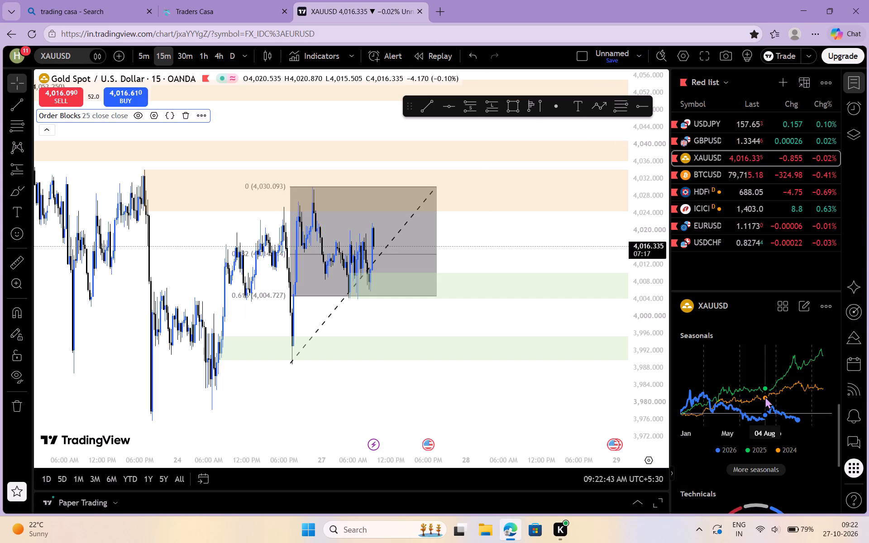
{"action": "scroll", "coordinate": [765, 396], "scroll_direction": "down", "scroll_amount": 4}
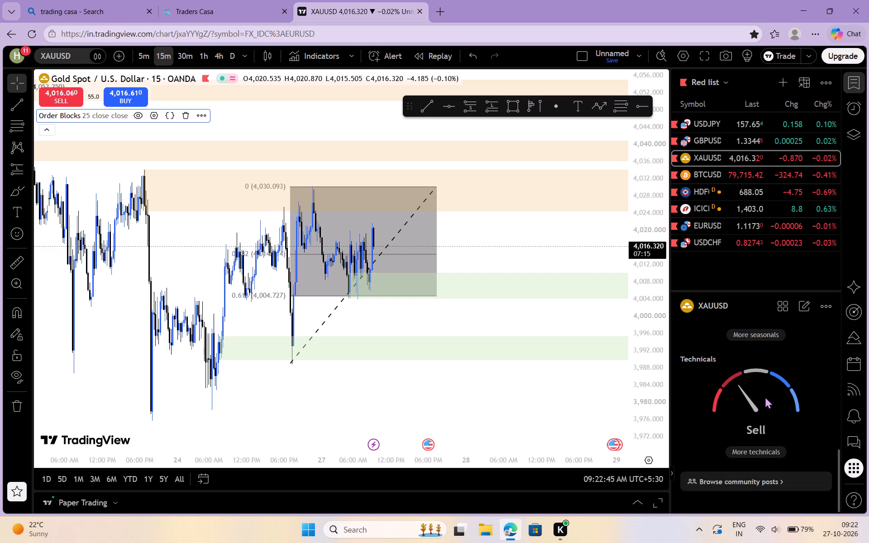
{"action": "scroll", "coordinate": [765, 396], "scroll_direction": "down", "scroll_amount": 3}
{"action": "left_click", "coordinate": [780, 428]}
{"action": "scroll", "coordinate": [777, 354], "scroll_direction": "up", "scroll_amount": 1}
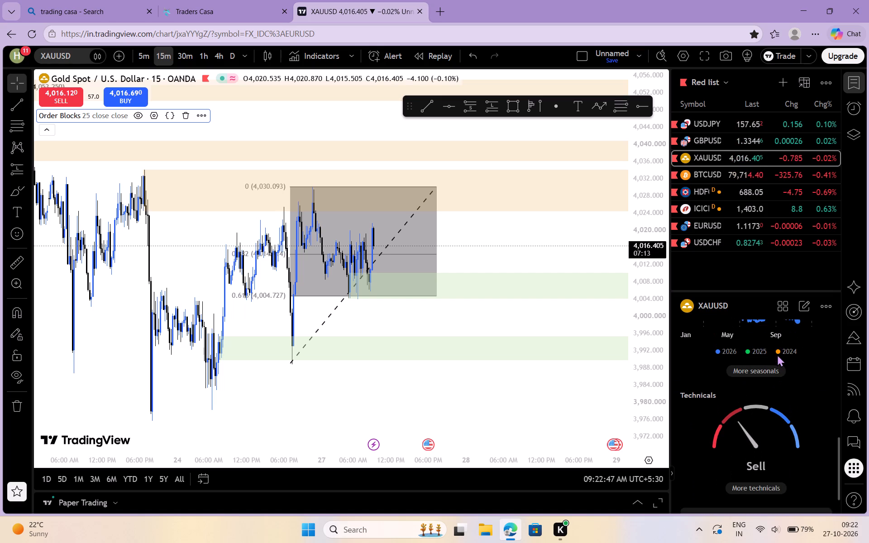
{"action": "scroll", "coordinate": [777, 354], "scroll_direction": "up", "scroll_amount": 1}
{"action": "left_click", "coordinate": [751, 379]}
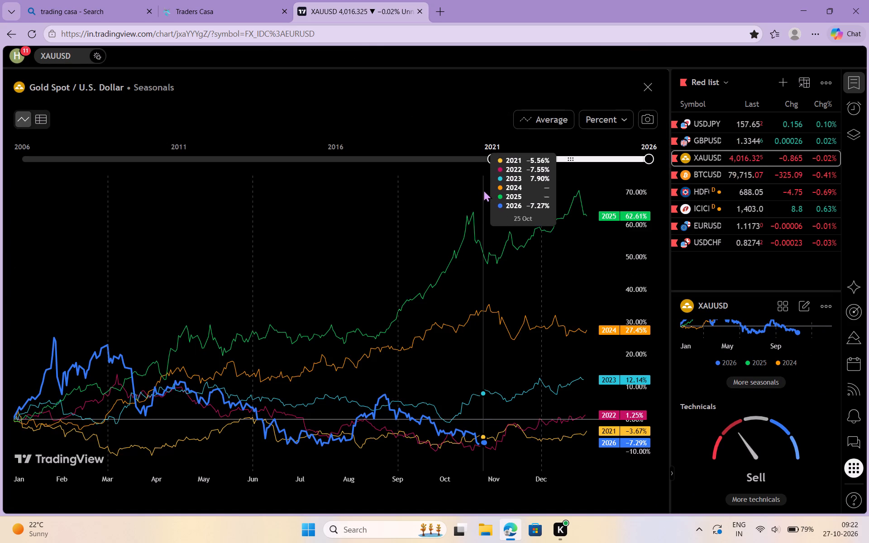
{"action": "left_click", "coordinate": [642, 82]}
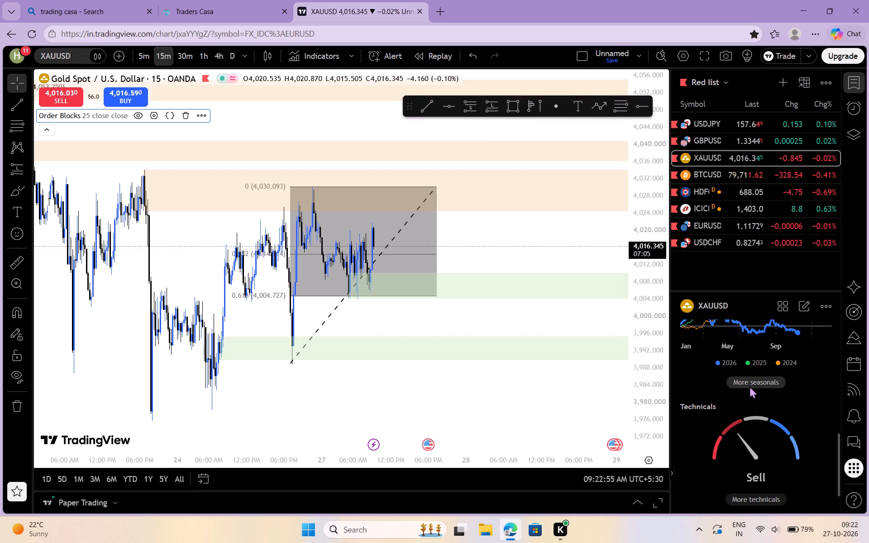
Check the detailed XAUUSD technicals ratings for the 15 minutes timeframe and return to the chart.
{"action": "scroll", "coordinate": [750, 386], "scroll_direction": "down", "scroll_amount": 3}
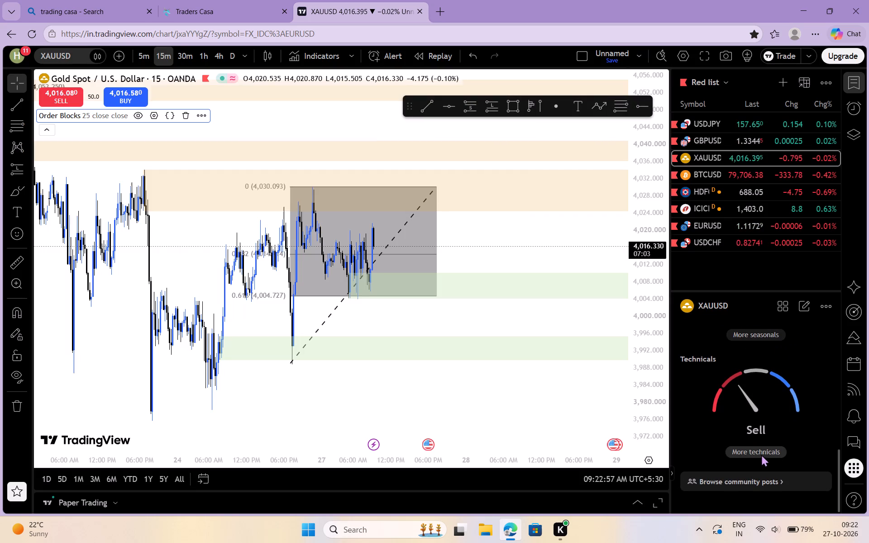
{"action": "left_click", "coordinate": [759, 447]}
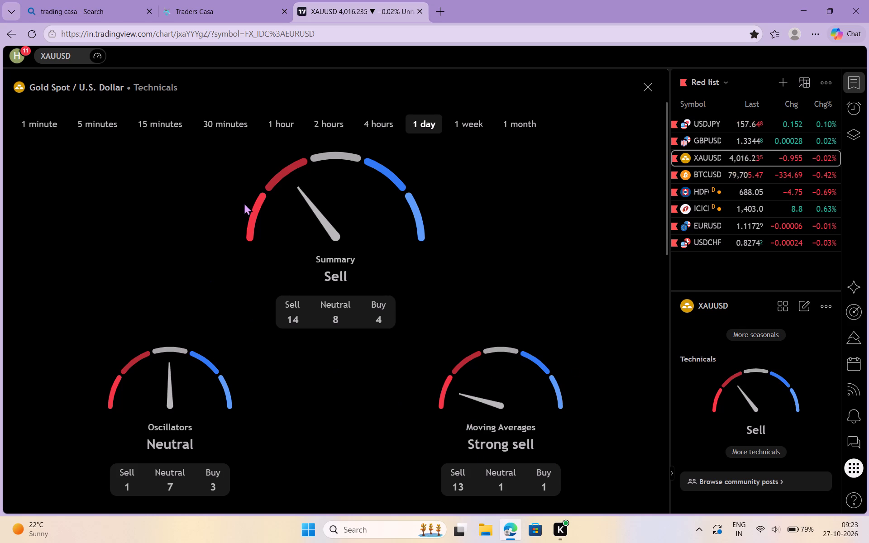
{"action": "left_click", "coordinate": [172, 129]}
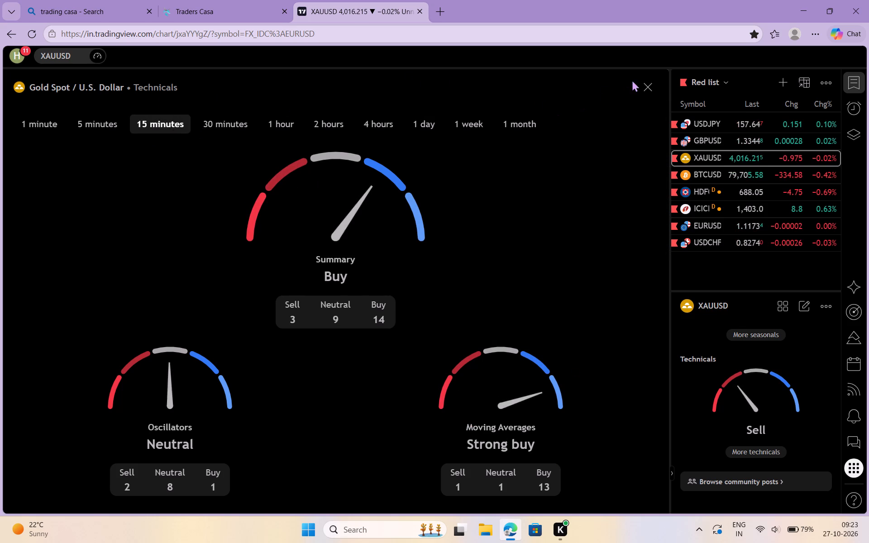
{"action": "left_click", "coordinate": [648, 86]}
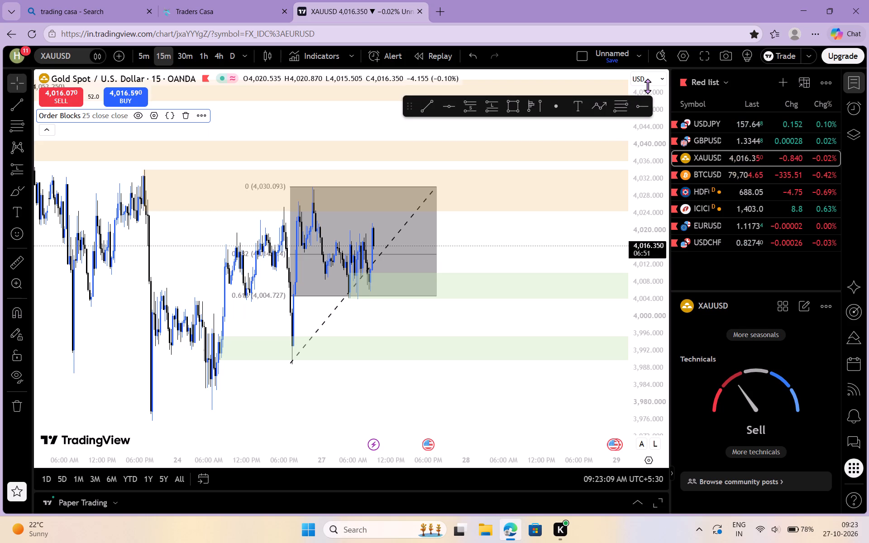
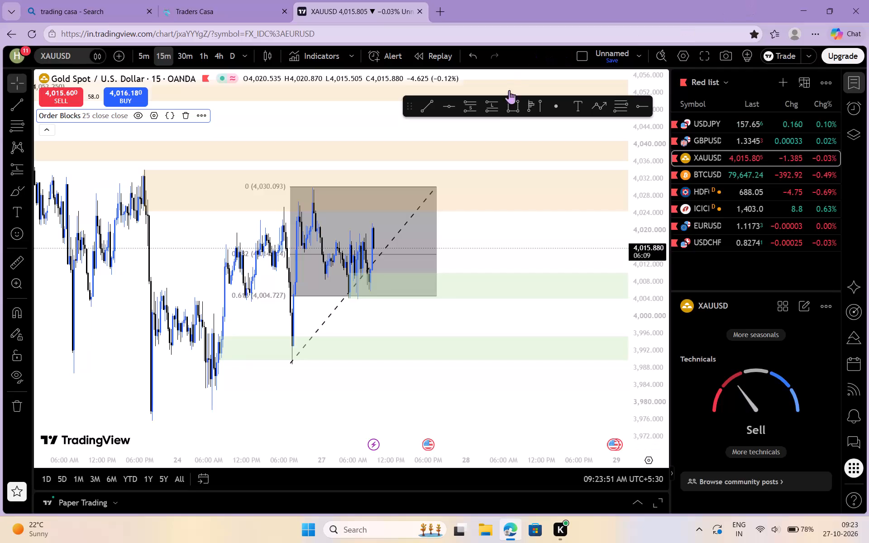
Place a long position on XAUUSD at 27 October 09:00 with entry about 4,015.62, target about 4,036.67 and stop about 4,004.57.
{"action": "left_click", "coordinate": [495, 111]}
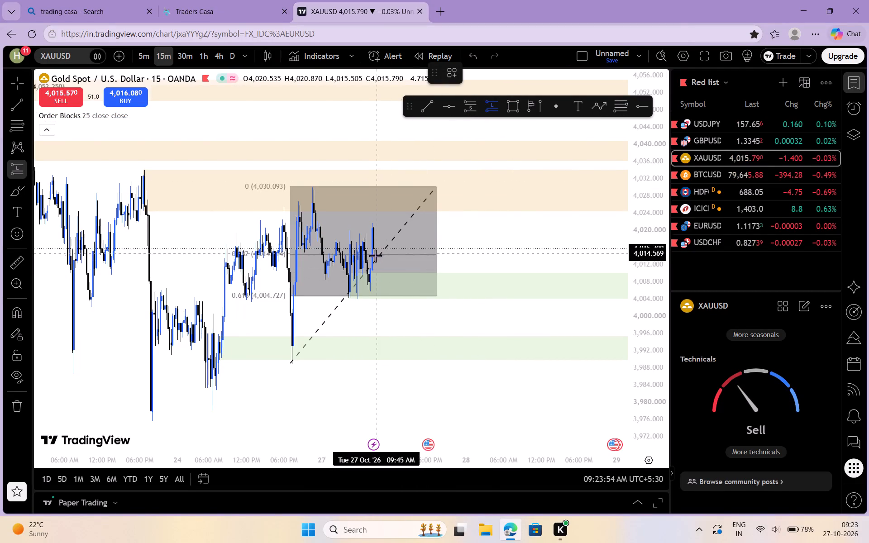
{"action": "left_click", "coordinate": [372, 249]}
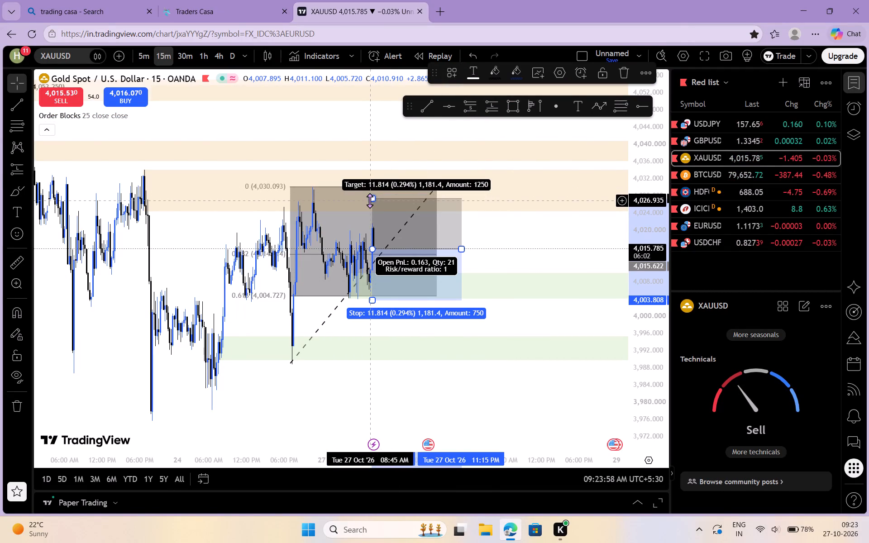
{"action": "left_click_drag", "start_coordinate": [373, 196], "coordinate": [370, 166]}
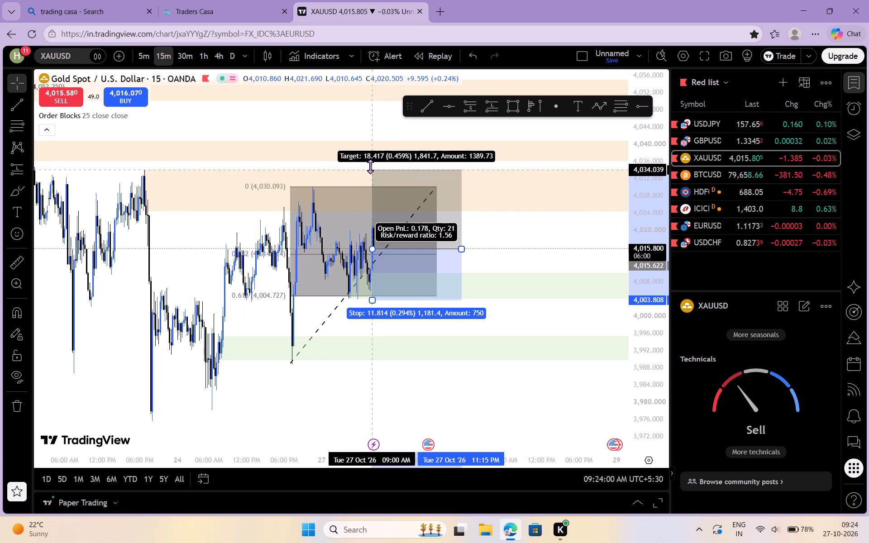
{"action": "left_click_drag", "start_coordinate": [370, 166], "coordinate": [366, 159]}
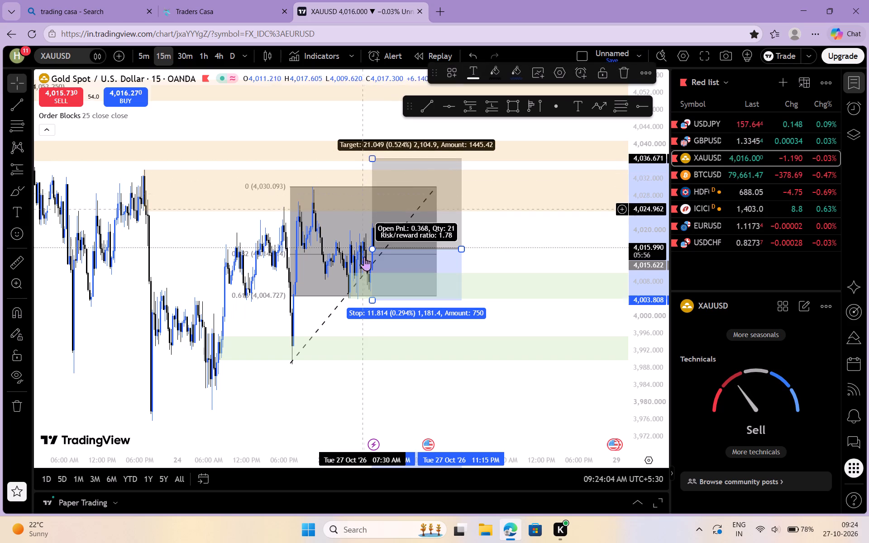
{"action": "left_click", "coordinate": [372, 303]}
{"action": "left_click_drag", "start_coordinate": [372, 303], "coordinate": [369, 297]}
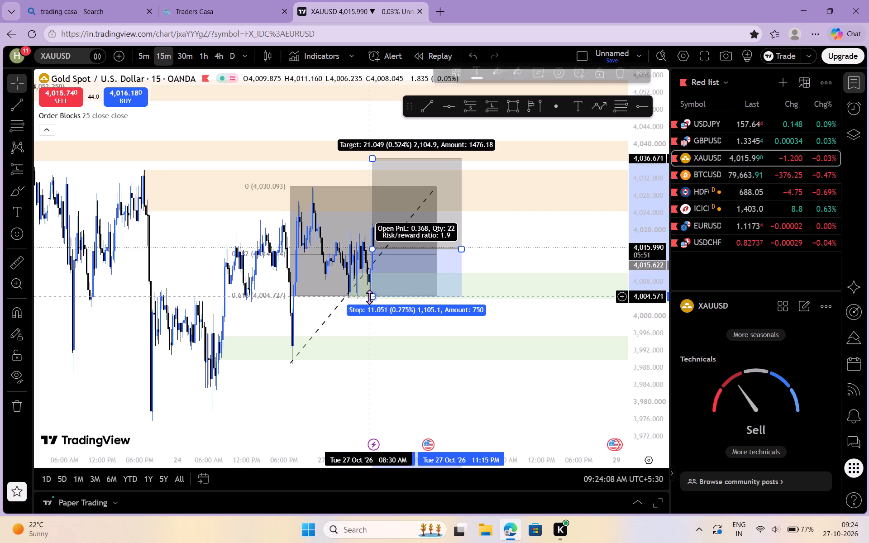
{"action": "left_click", "coordinate": [369, 297]}
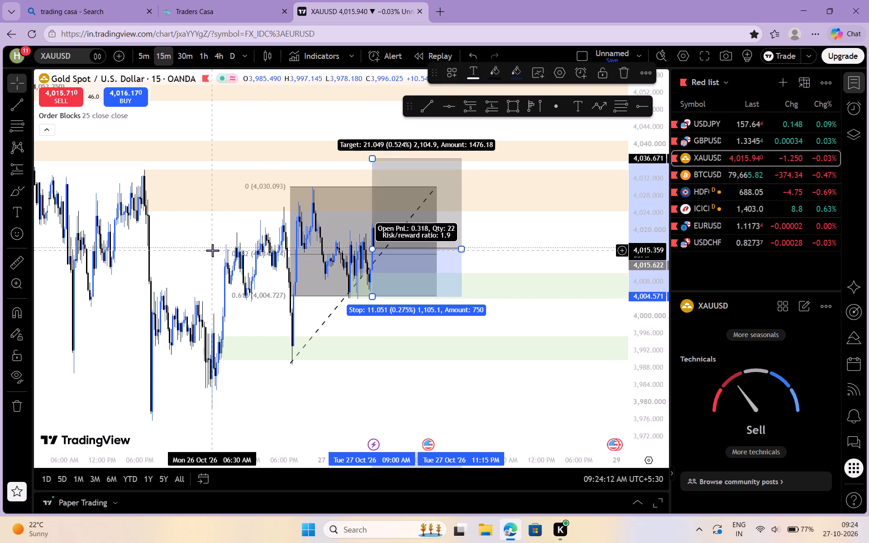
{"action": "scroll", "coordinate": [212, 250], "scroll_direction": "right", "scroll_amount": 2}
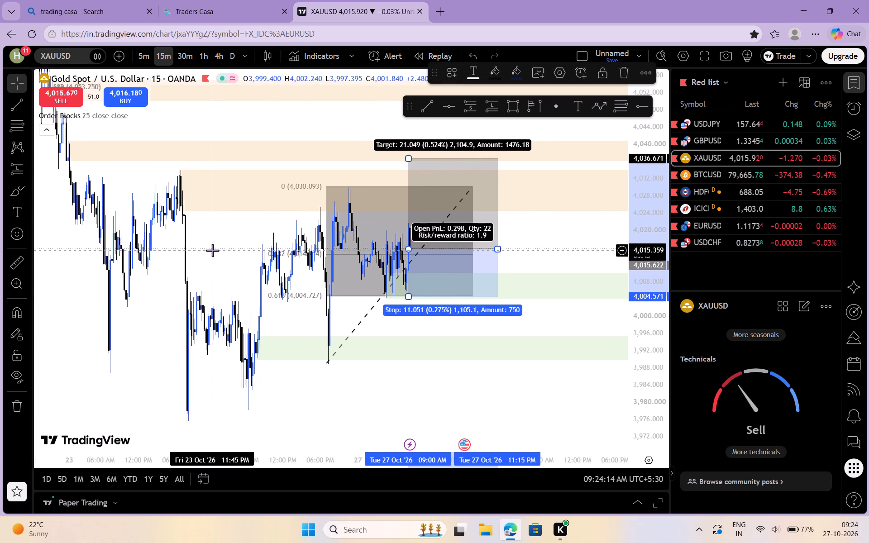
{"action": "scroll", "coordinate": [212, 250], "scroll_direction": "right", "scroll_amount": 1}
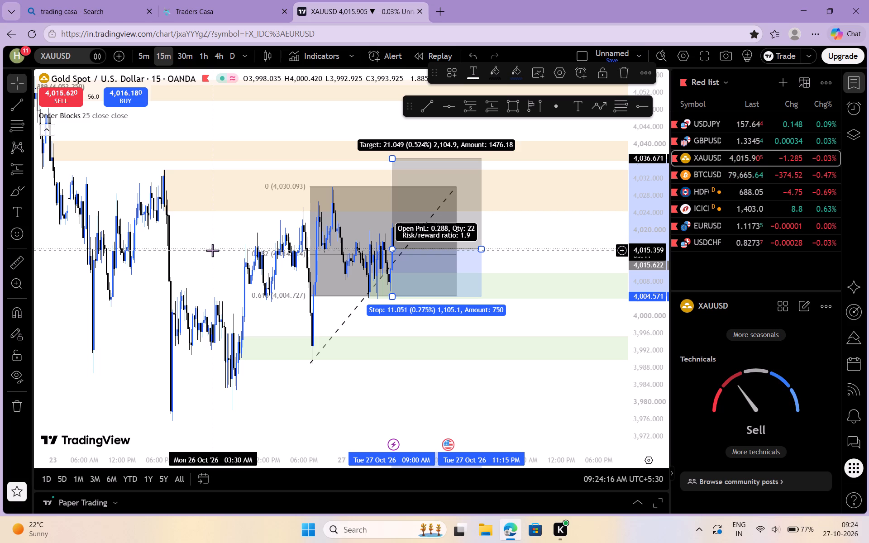
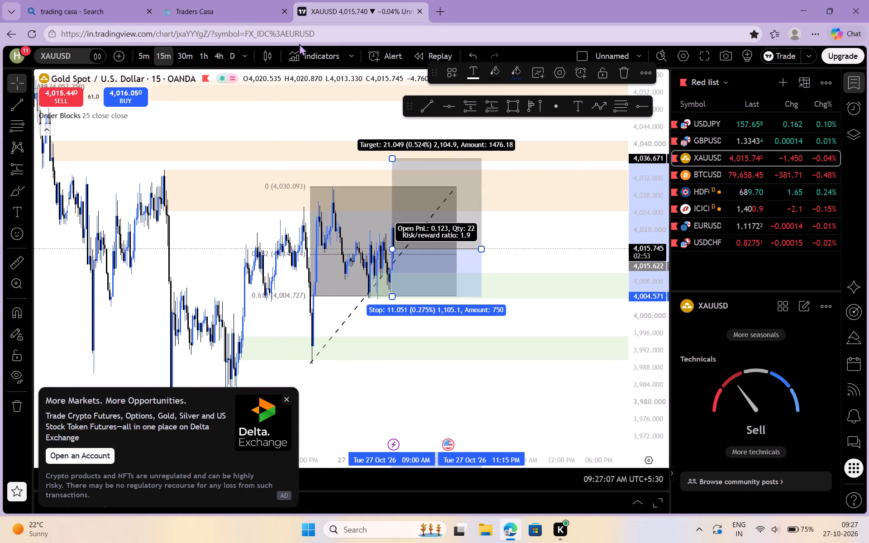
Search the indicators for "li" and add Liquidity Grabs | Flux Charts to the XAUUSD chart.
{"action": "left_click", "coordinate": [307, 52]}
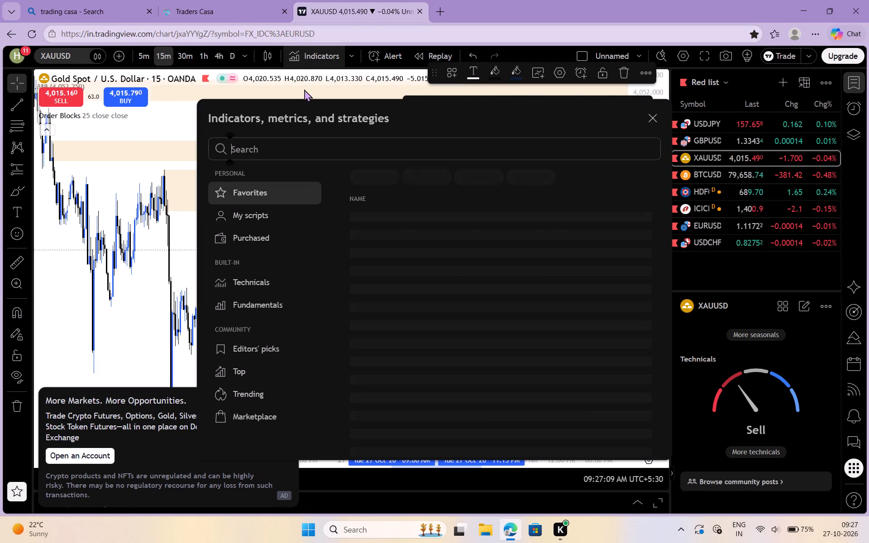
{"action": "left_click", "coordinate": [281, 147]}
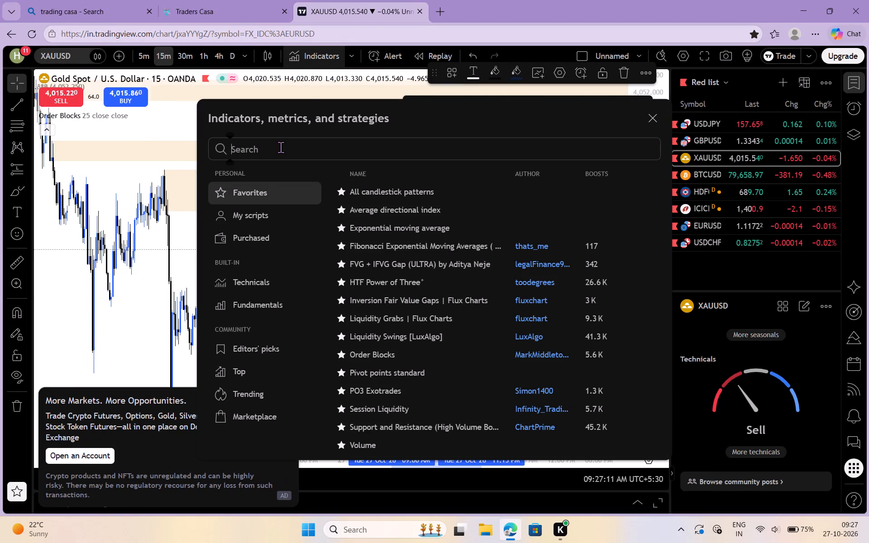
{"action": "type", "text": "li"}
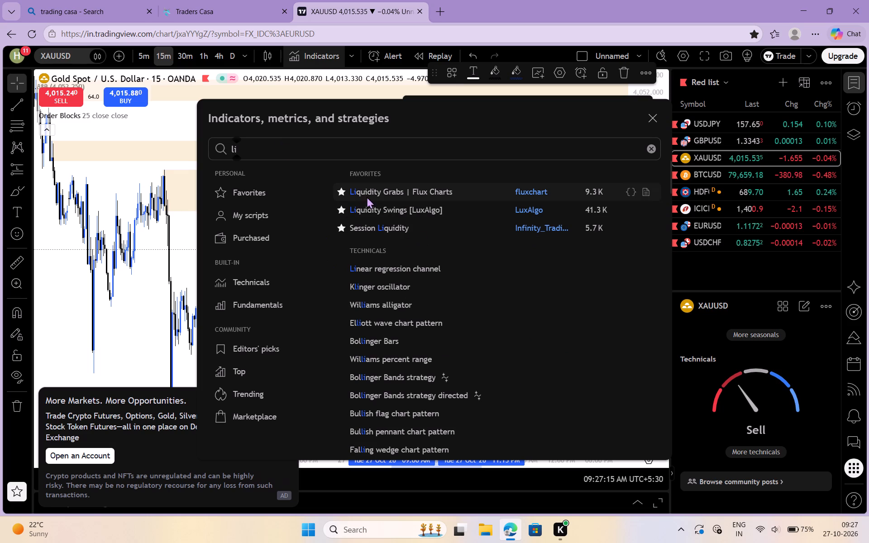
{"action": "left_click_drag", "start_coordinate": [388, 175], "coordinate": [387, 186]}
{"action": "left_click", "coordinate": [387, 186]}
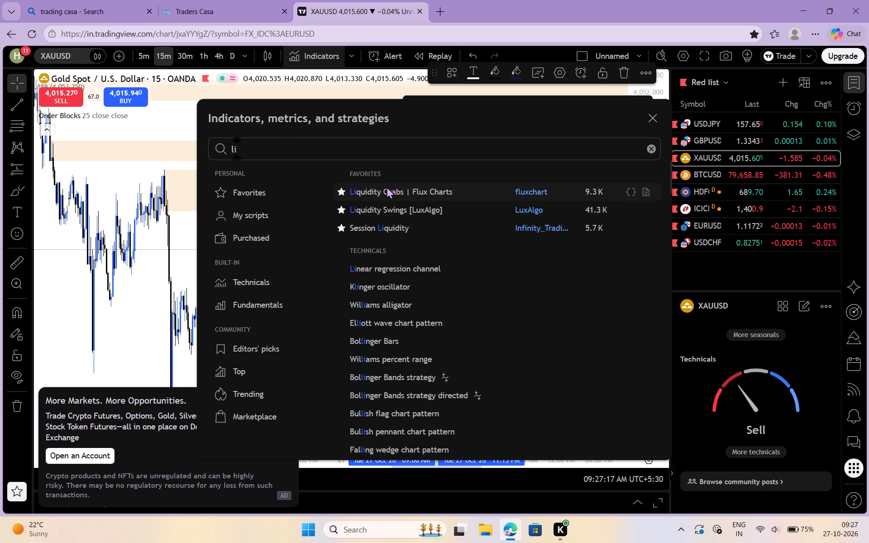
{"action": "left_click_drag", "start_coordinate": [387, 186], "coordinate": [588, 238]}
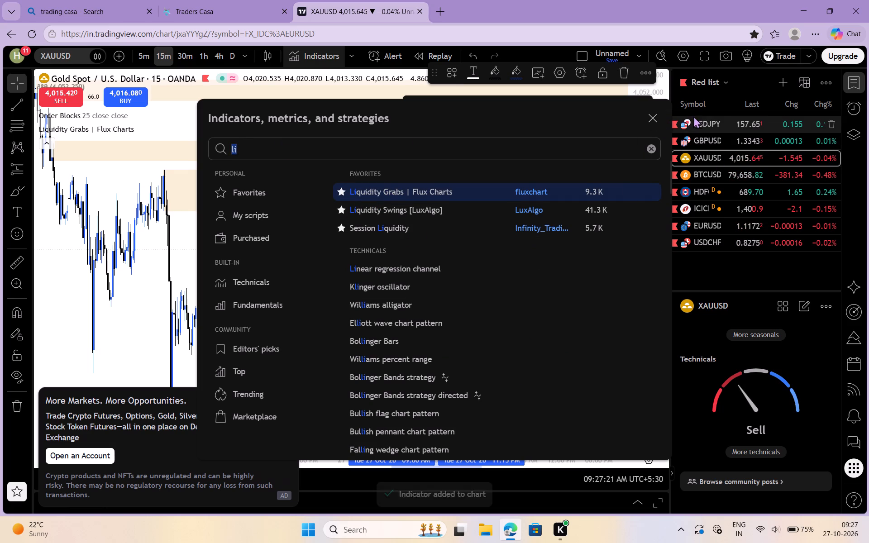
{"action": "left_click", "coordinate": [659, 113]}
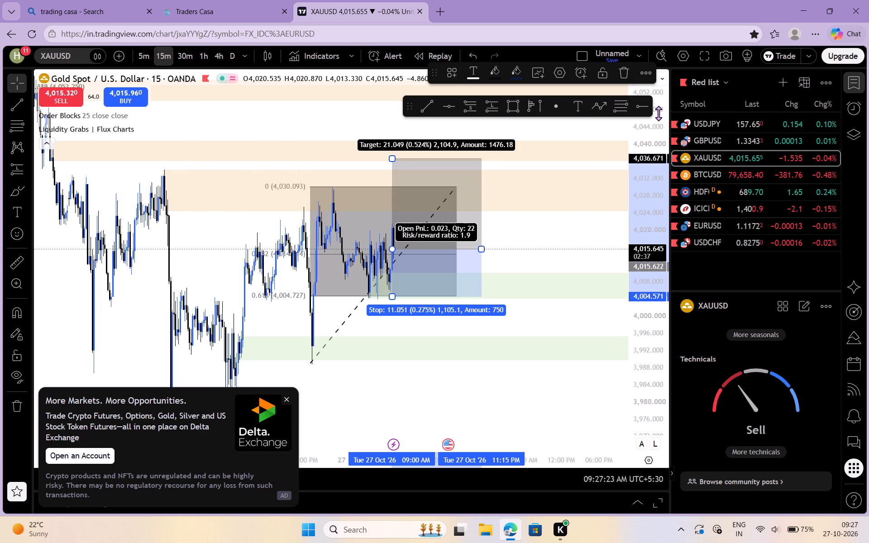
Examine the XAUUSD price action with Liquidity Grabs applied, and review the indicator's visibility and input settings.
{"action": "scroll", "coordinate": [363, 180], "scroll_direction": "right", "scroll_amount": 1}
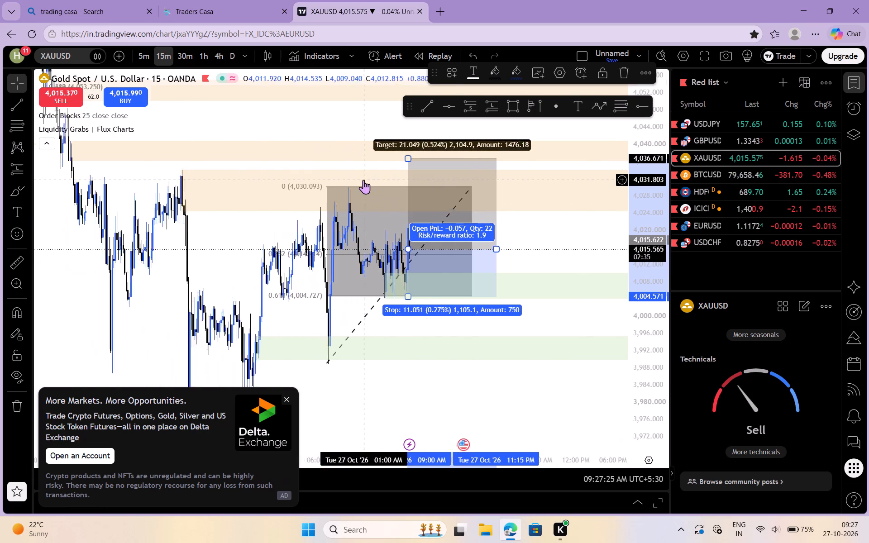
{"action": "scroll", "coordinate": [363, 180], "scroll_direction": "right", "scroll_amount": 1}
{"action": "scroll", "coordinate": [363, 180], "scroll_direction": "down", "scroll_amount": 1}
{"action": "scroll", "coordinate": [363, 180], "scroll_direction": "left", "scroll_amount": 1}
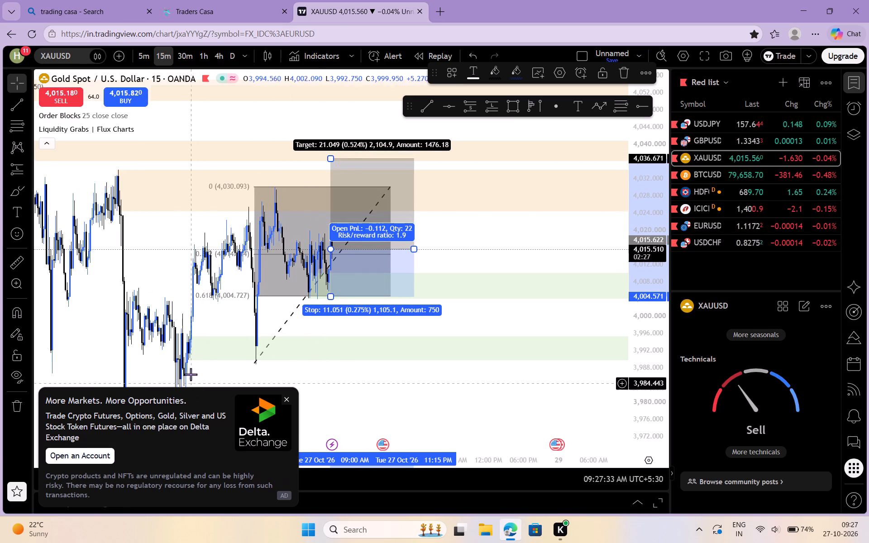
{"action": "left_click", "coordinate": [200, 352]}
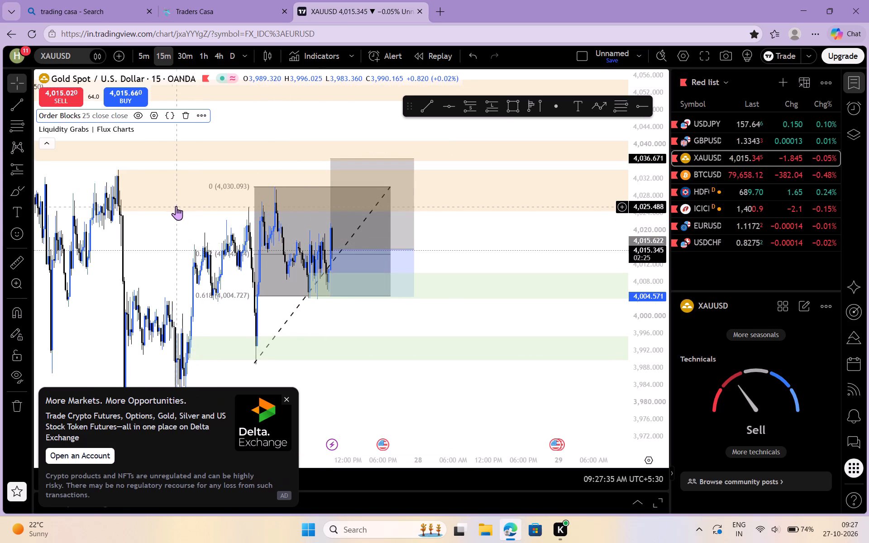
{"action": "left_click", "coordinate": [176, 205]}
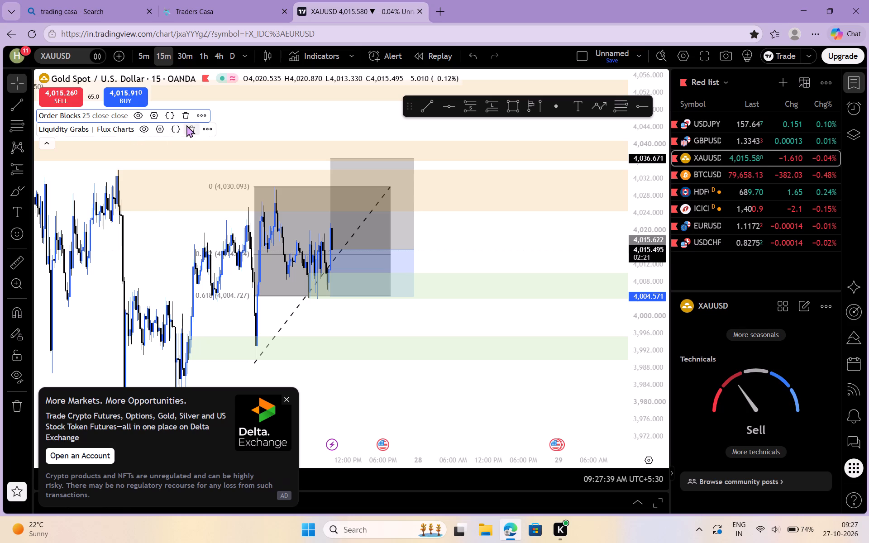
{"action": "left_click", "coordinate": [164, 125]}
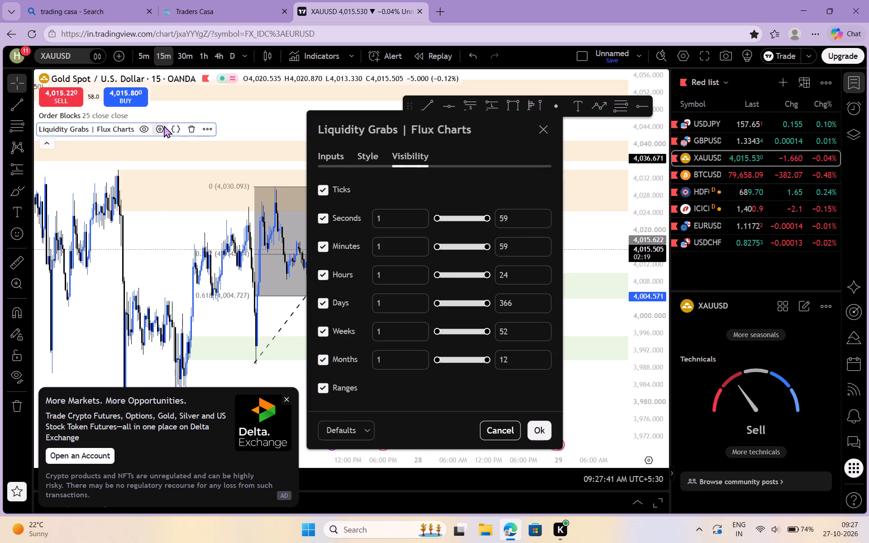
{"action": "left_click", "coordinate": [328, 148]}
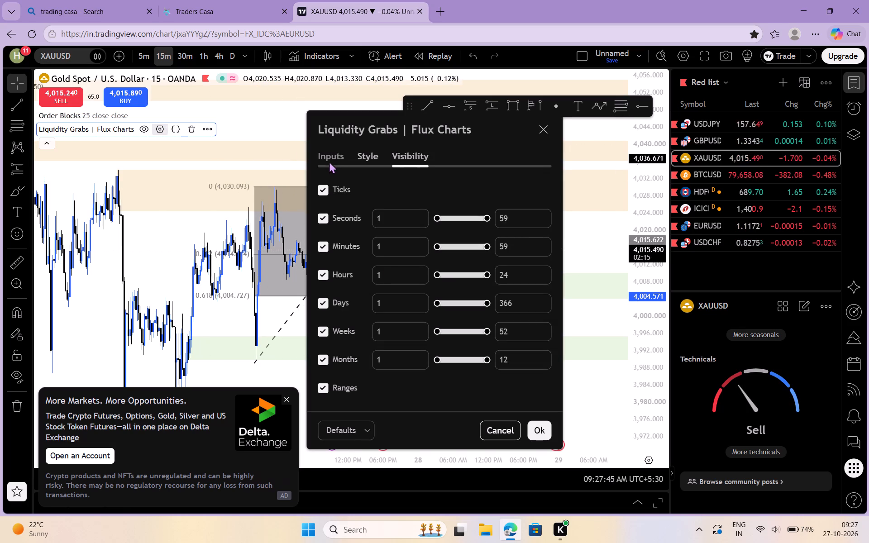
{"action": "left_click", "coordinate": [329, 157]}
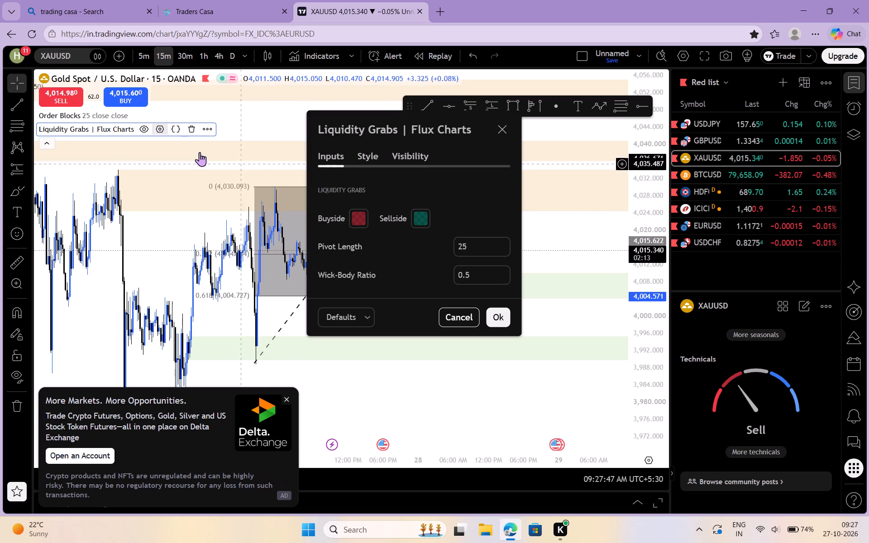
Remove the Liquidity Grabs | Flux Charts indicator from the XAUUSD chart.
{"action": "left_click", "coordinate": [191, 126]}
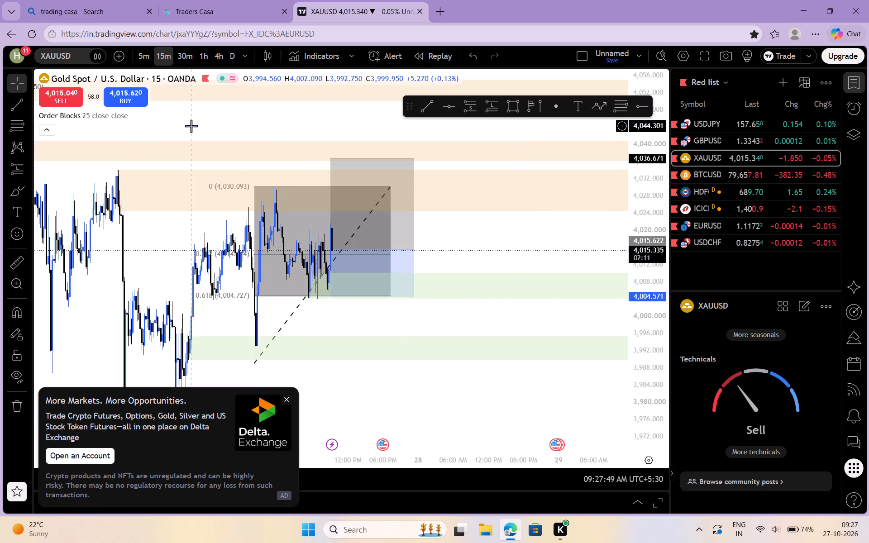
Add the Session Liquidity indicator from the favorites to the XAUUSD chart.
{"action": "left_click", "coordinate": [314, 51]}
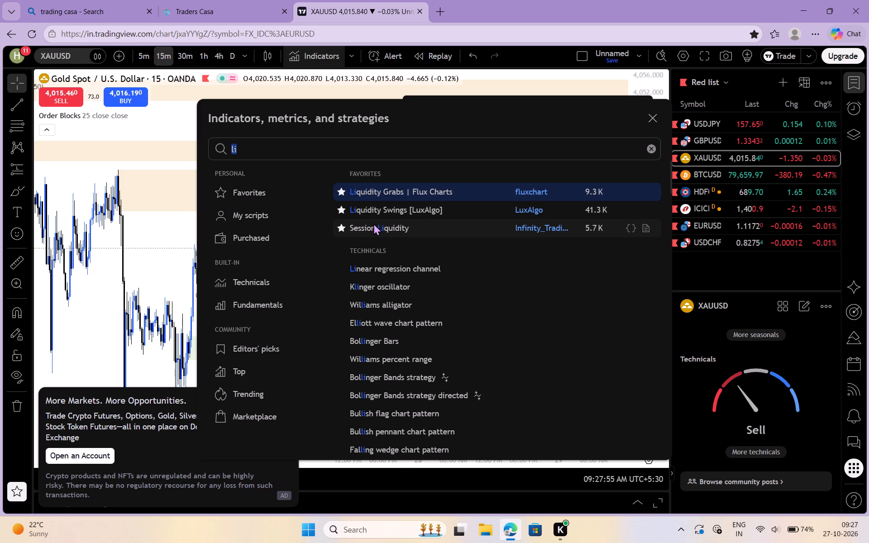
{"action": "left_click", "coordinate": [383, 230]}
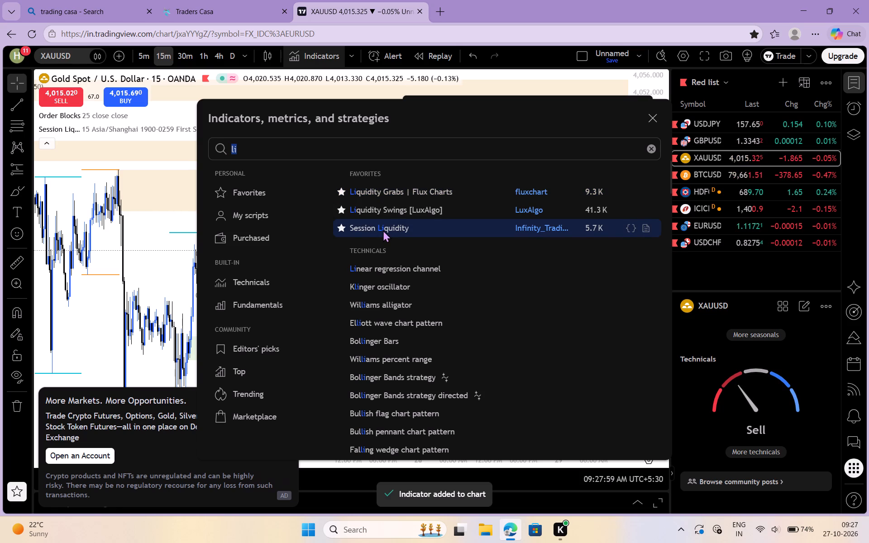
{"action": "left_click", "coordinate": [650, 126]}
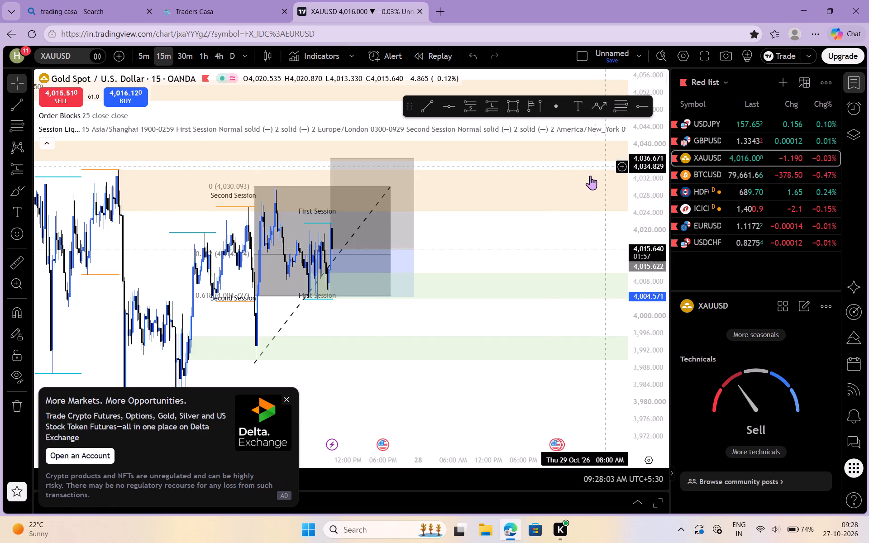
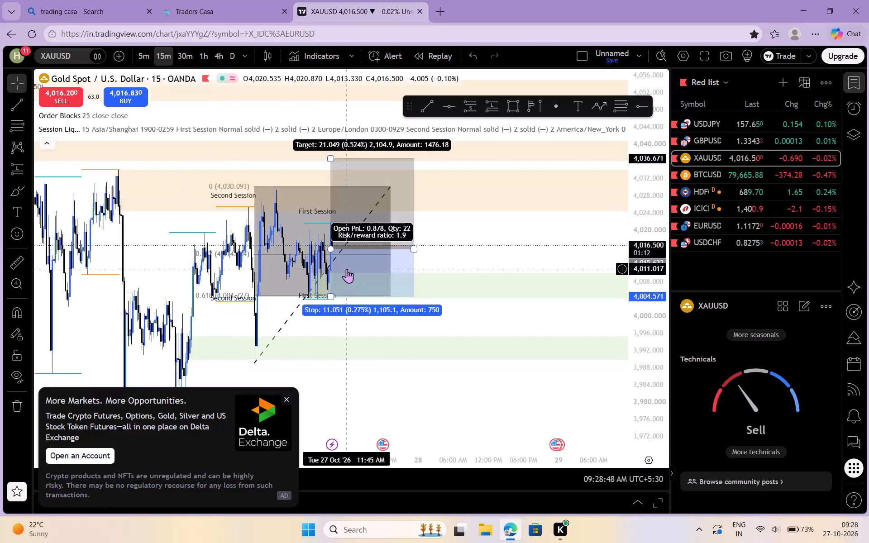
Examine the XAUUSD price action around the long position with Order Blocks and Session Liquidity applied.
{"action": "scroll", "coordinate": [347, 269], "scroll_direction": "left", "scroll_amount": 2}
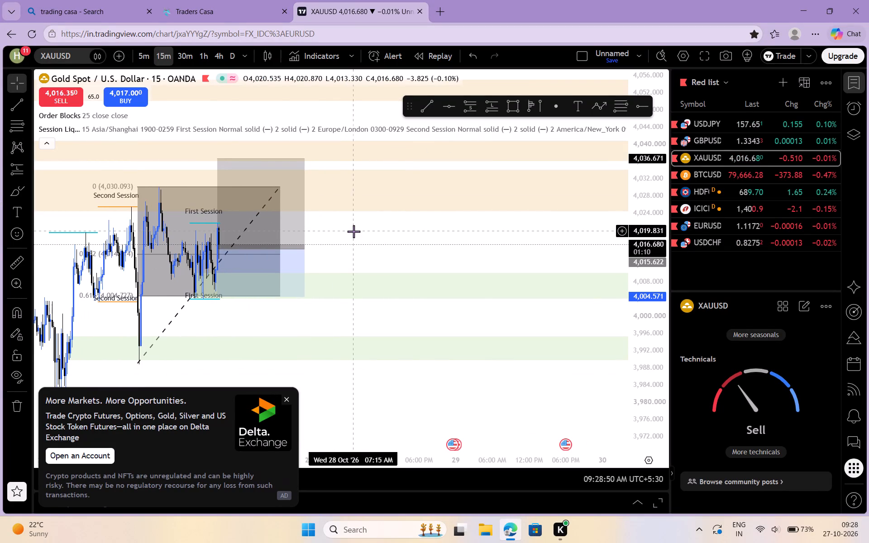
{"action": "left_click", "coordinate": [324, 231]}
{"action": "scroll", "coordinate": [324, 231], "scroll_direction": "right", "scroll_amount": 1}
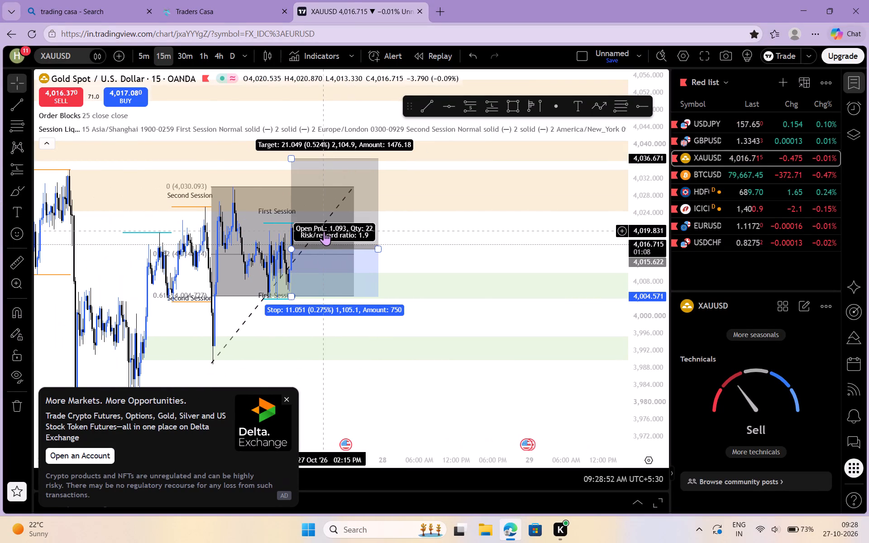
{"action": "left_click", "coordinate": [433, 220]}
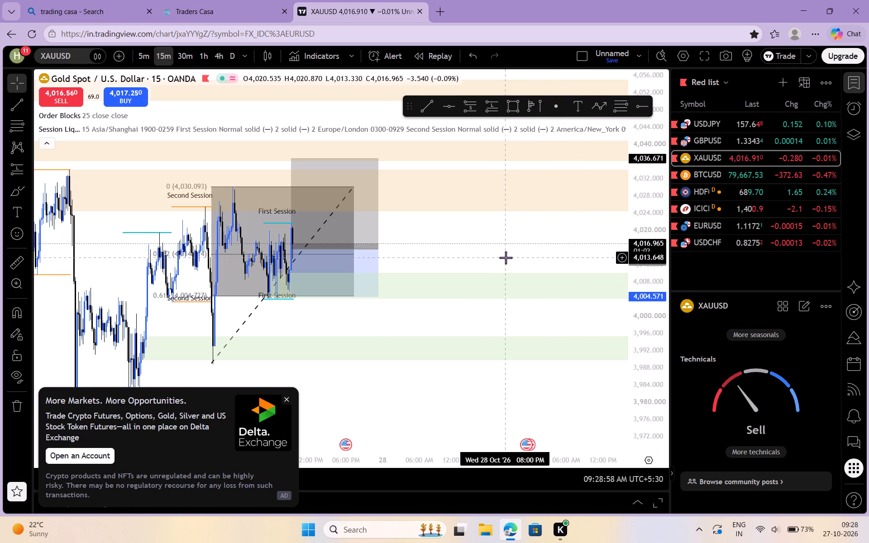
{"action": "left_click", "coordinate": [481, 287]}
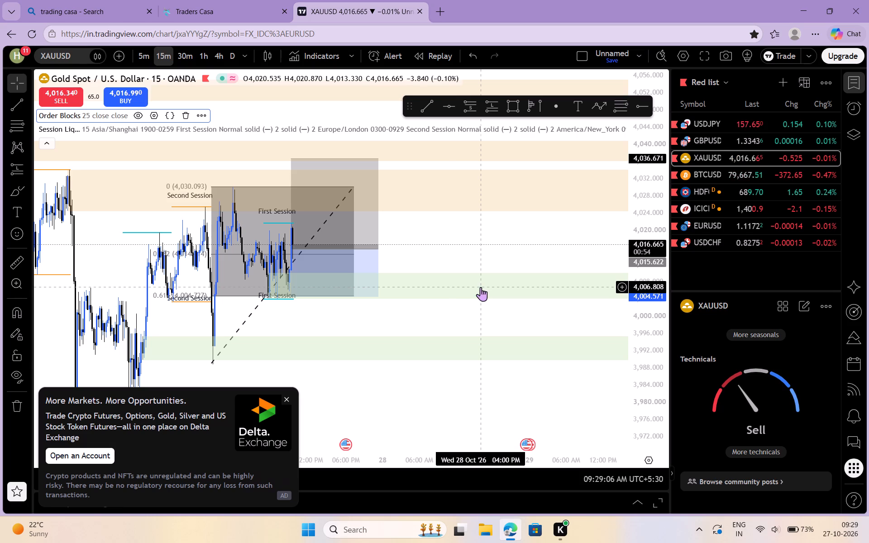
{"action": "scroll", "coordinate": [482, 237], "scroll_direction": "right", "scroll_amount": 2}
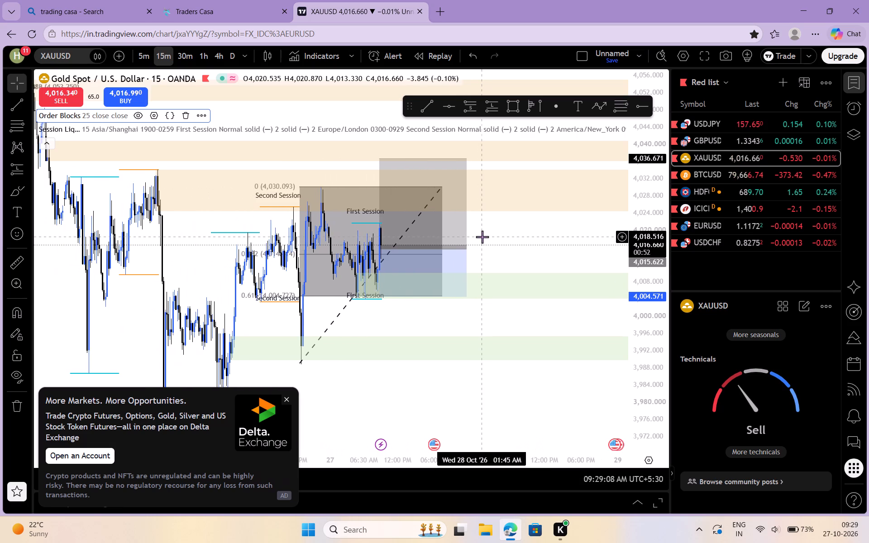
{"action": "scroll", "coordinate": [482, 237], "scroll_direction": "right", "scroll_amount": 1}
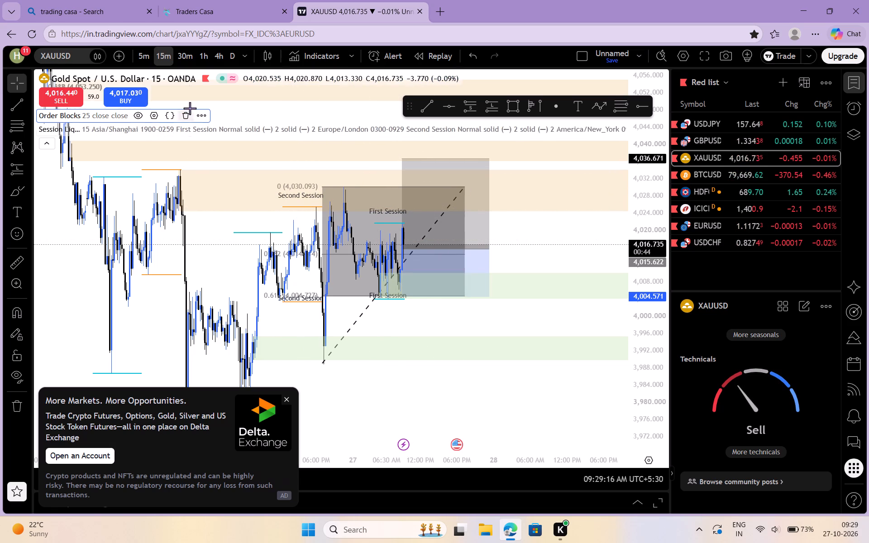
Remove the Order Blocks and Session Liquidity indicators from the XAUUSD chart.
{"action": "left_click_drag", "start_coordinate": [163, 132], "coordinate": [175, 127]}
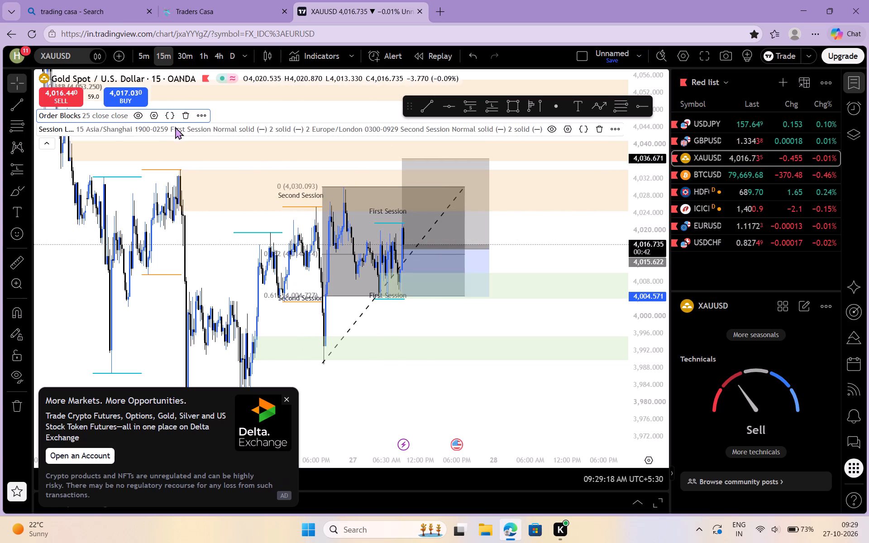
{"action": "left_click_drag", "start_coordinate": [175, 127], "coordinate": [123, 128]}
{"action": "left_click", "coordinate": [186, 117]}
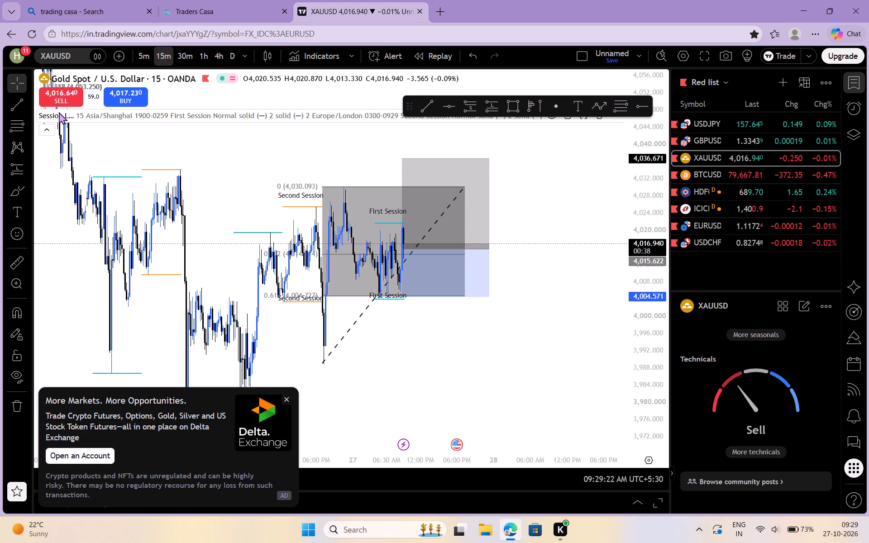
{"action": "left_click", "coordinate": [59, 112]}
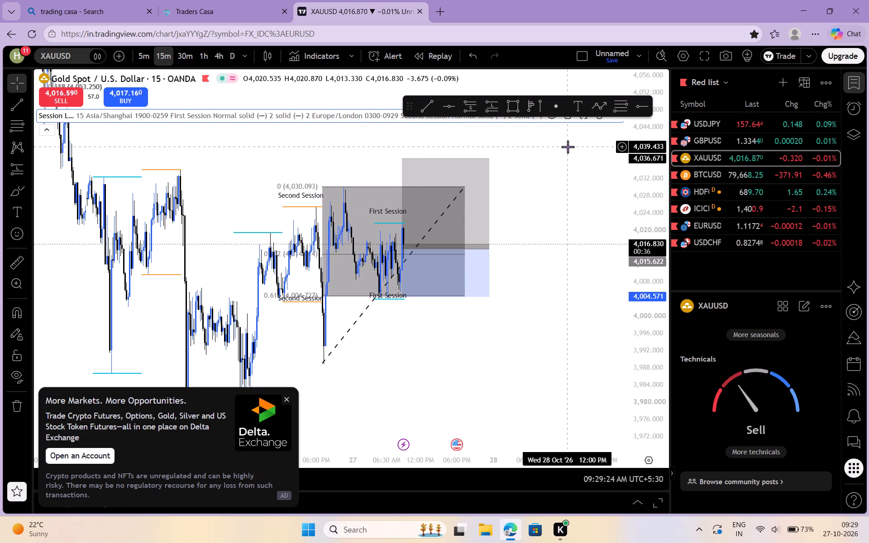
{"action": "left_click", "coordinate": [599, 120]}
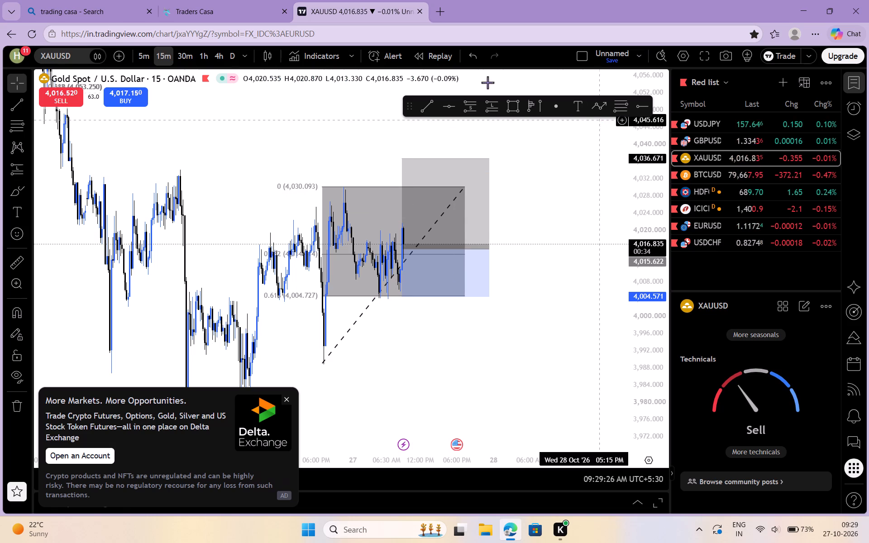
Add the Liquidity Swings [LuxAlgo] indicator from the favorites to the XAUUSD chart.
{"action": "left_click", "coordinate": [335, 57]}
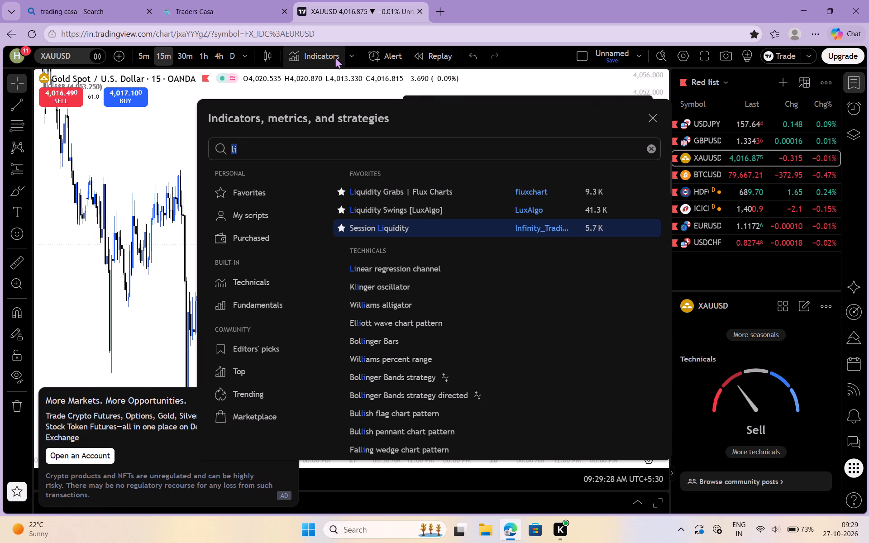
{"action": "left_click", "coordinate": [409, 210]}
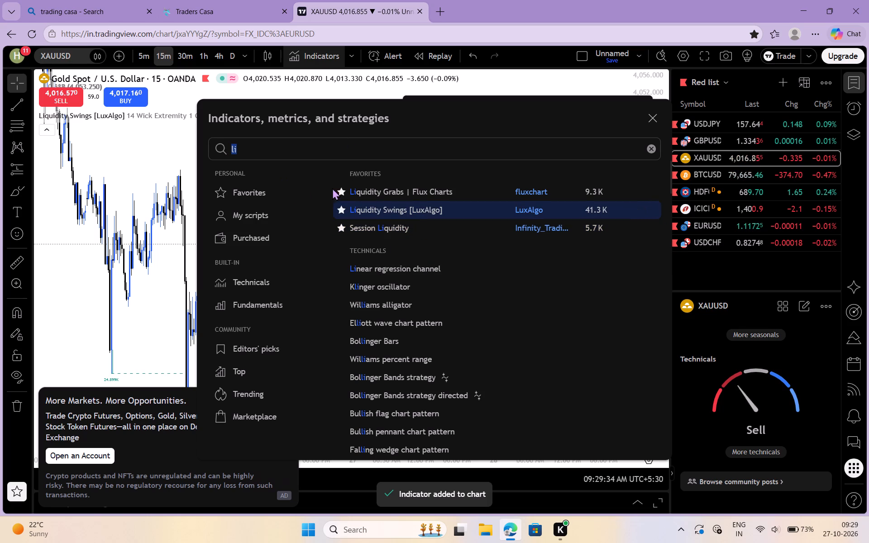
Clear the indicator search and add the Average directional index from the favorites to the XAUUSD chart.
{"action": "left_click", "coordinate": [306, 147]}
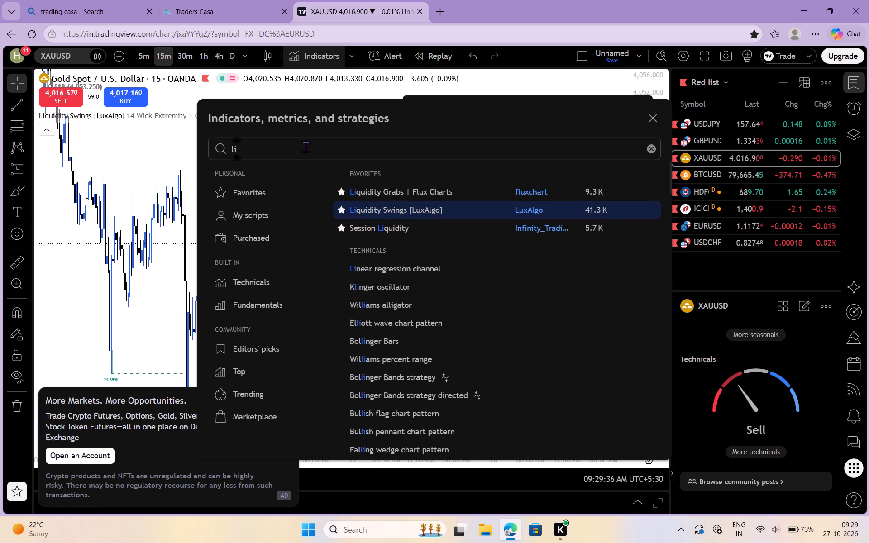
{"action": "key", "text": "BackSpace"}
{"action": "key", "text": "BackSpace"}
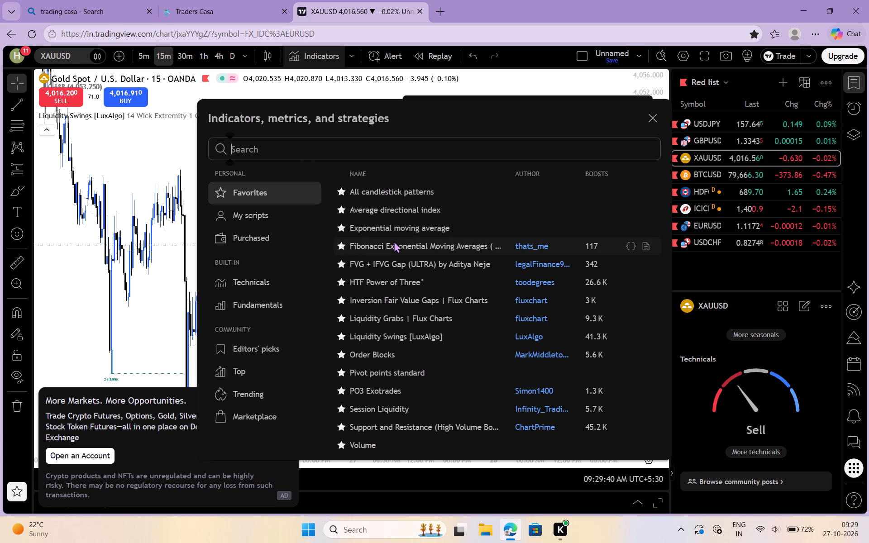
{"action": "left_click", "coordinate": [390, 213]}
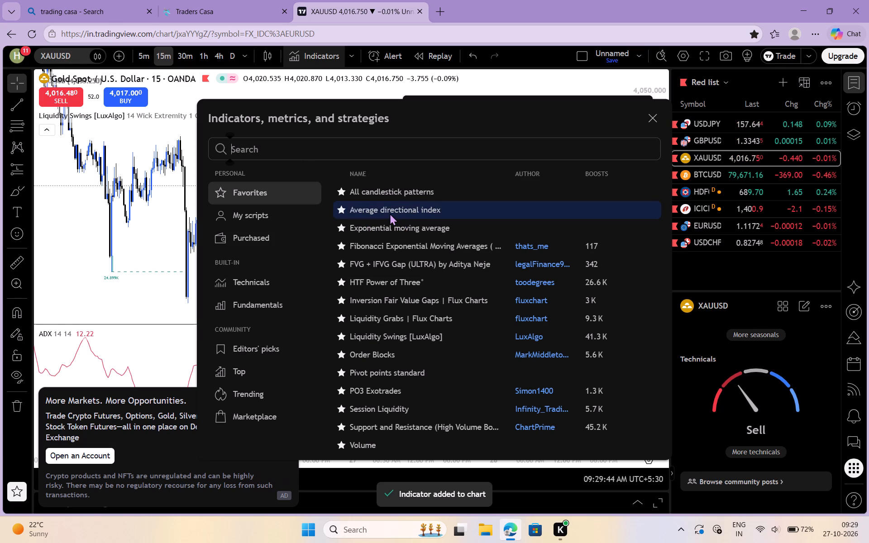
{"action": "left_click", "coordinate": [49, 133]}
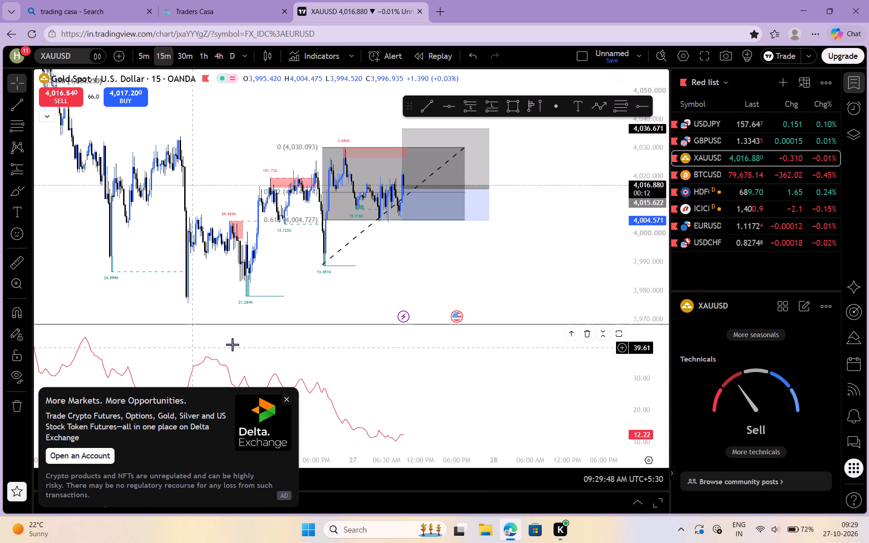
Dismiss the Delta Exchange advertisement covering part of the chart.
{"action": "left_click", "coordinate": [286, 397]}
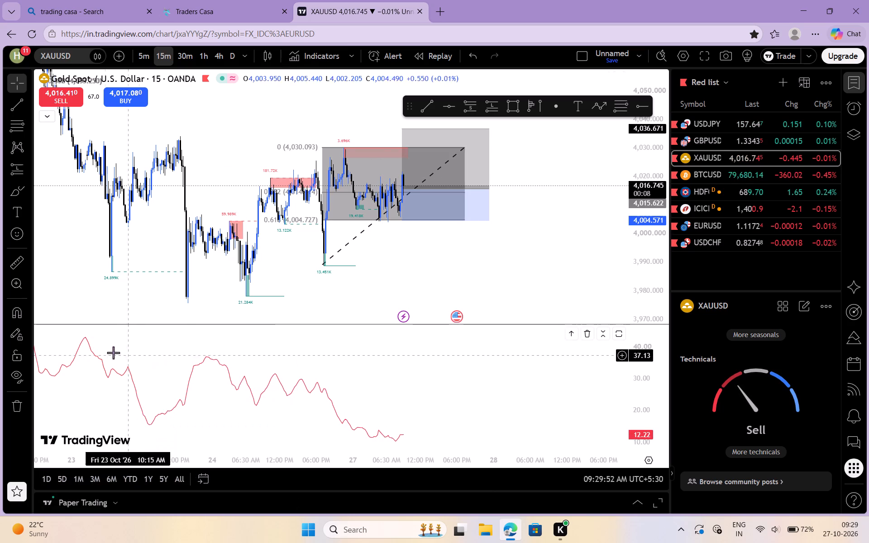
View the ADX pane maximized over the price chart, and restore the split layout.
{"action": "left_click", "coordinate": [100, 331]}
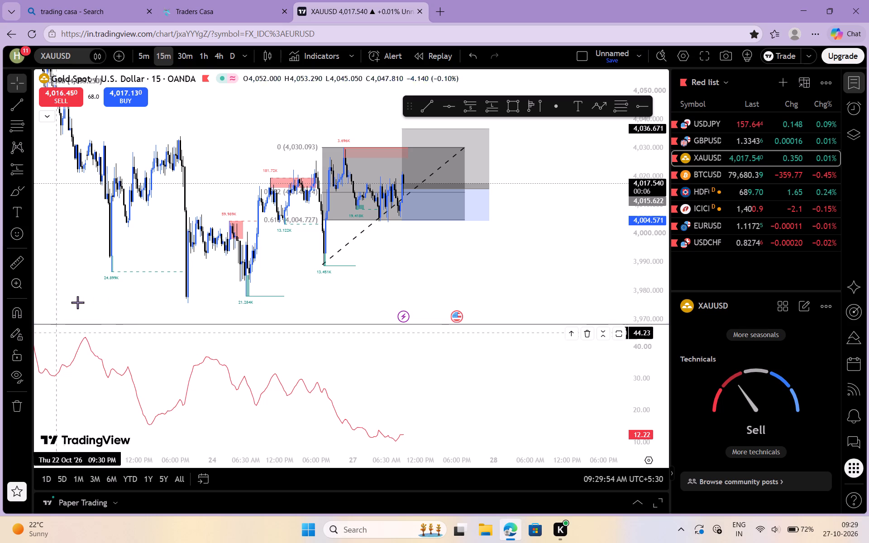
{"action": "double_click", "coordinate": [91, 388]}
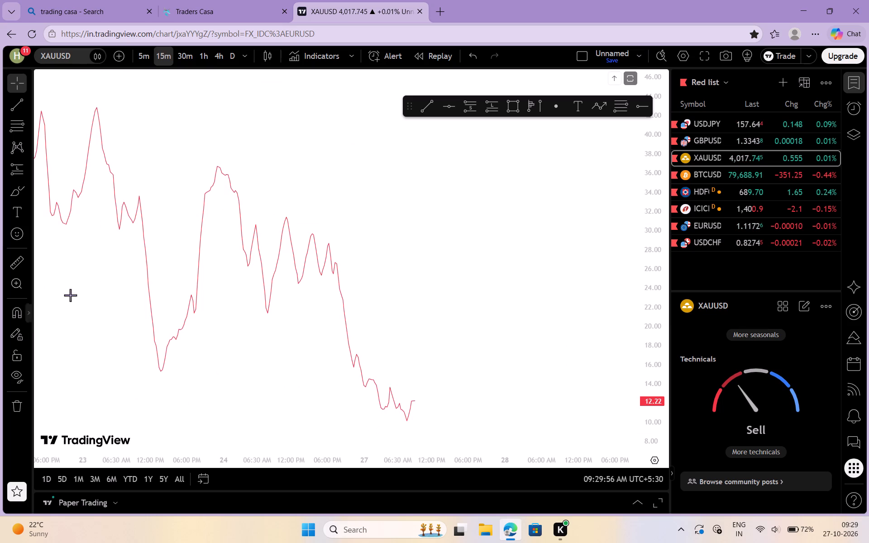
{"action": "double_click", "coordinate": [220, 329]}
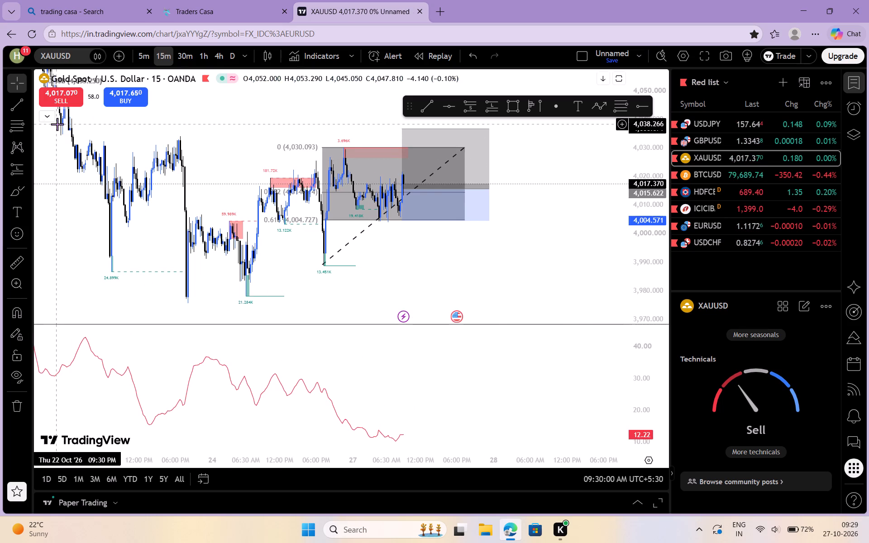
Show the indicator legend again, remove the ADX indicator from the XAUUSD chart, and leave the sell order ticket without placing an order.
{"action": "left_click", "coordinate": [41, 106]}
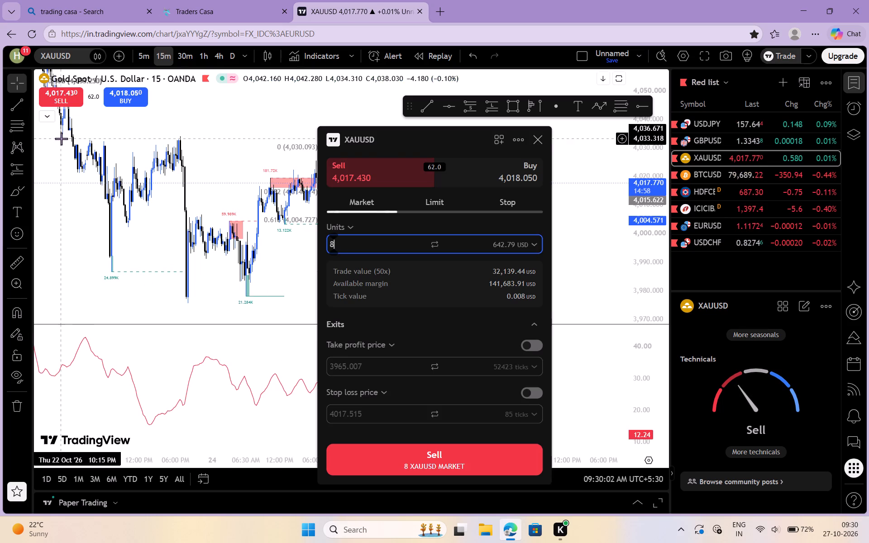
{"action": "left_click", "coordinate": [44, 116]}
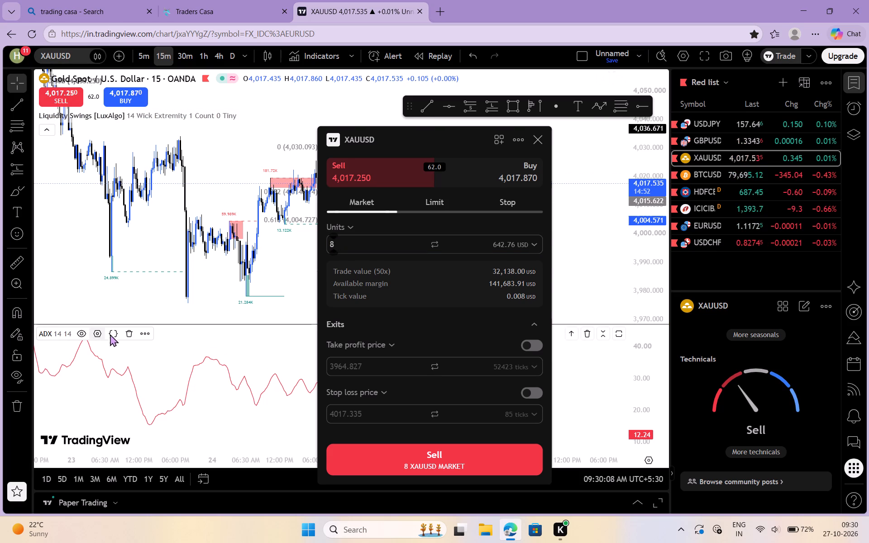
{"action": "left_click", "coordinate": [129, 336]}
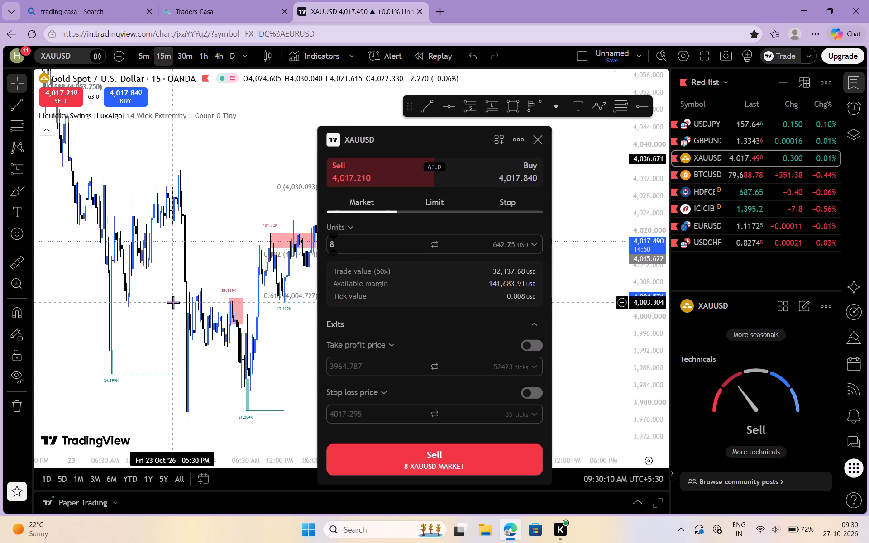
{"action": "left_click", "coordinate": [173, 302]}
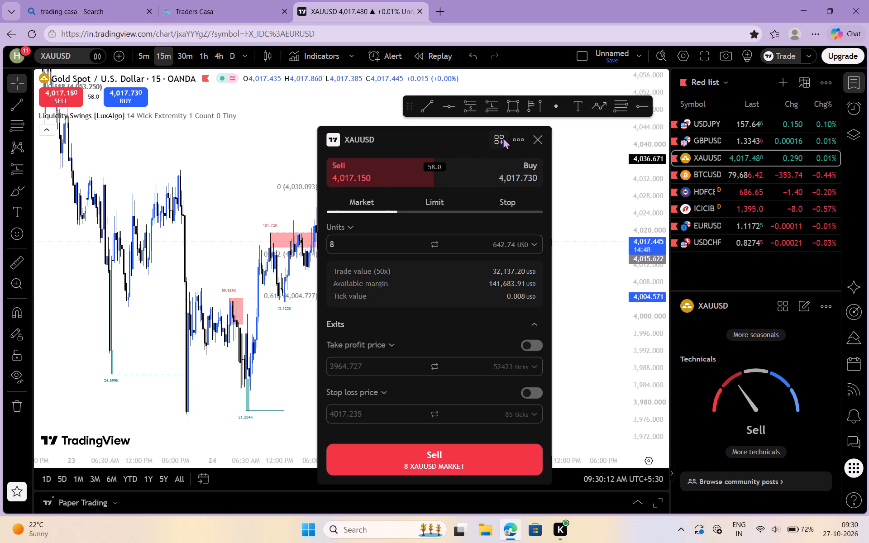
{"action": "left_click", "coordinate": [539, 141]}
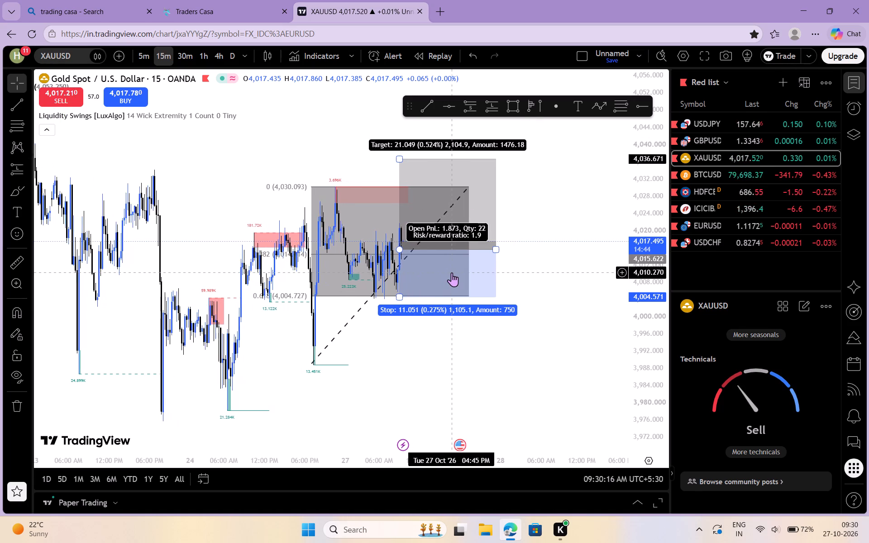
Add the Fibonacci Exponential Moving Averages indicator from the favorites to the XAUUSD chart.
{"action": "scroll", "coordinate": [496, 264], "scroll_direction": "right", "scroll_amount": 1}
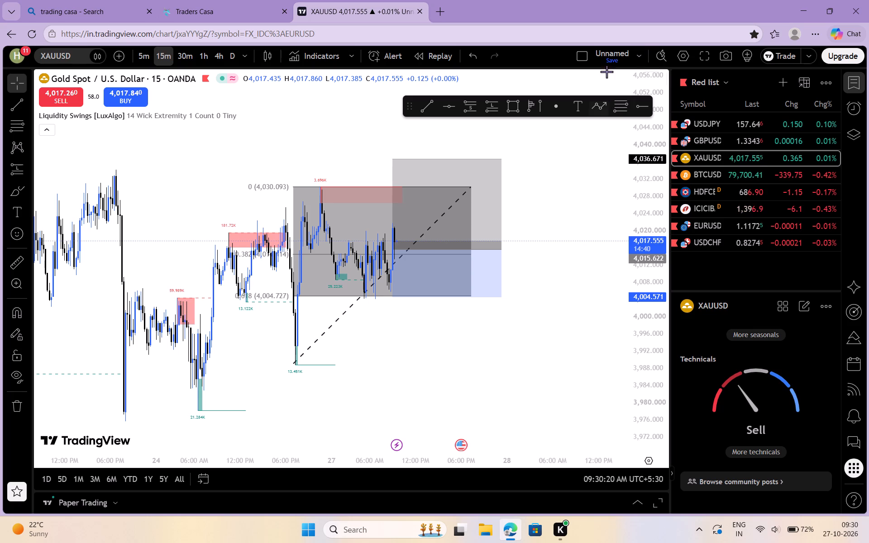
{"action": "scroll", "coordinate": [660, 195], "scroll_direction": "up", "scroll_amount": 1}
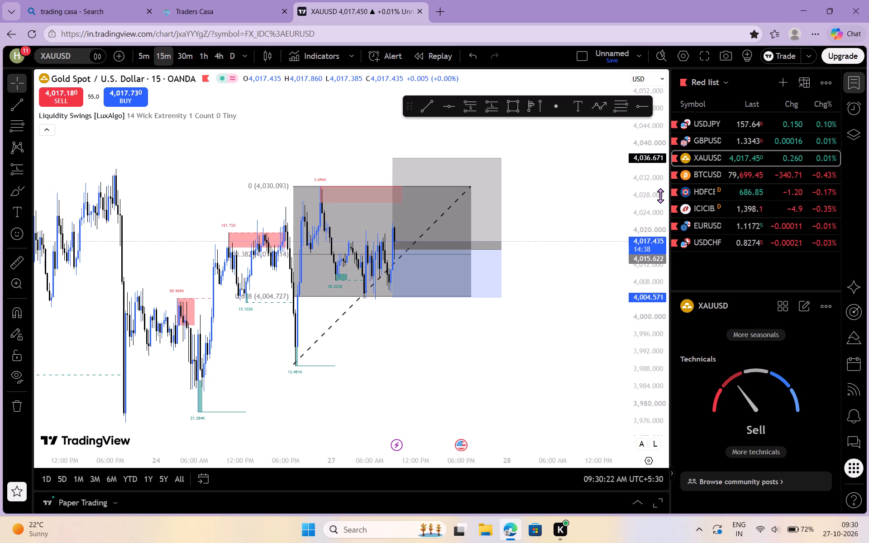
{"action": "scroll", "coordinate": [660, 195], "scroll_direction": "up", "scroll_amount": 1}
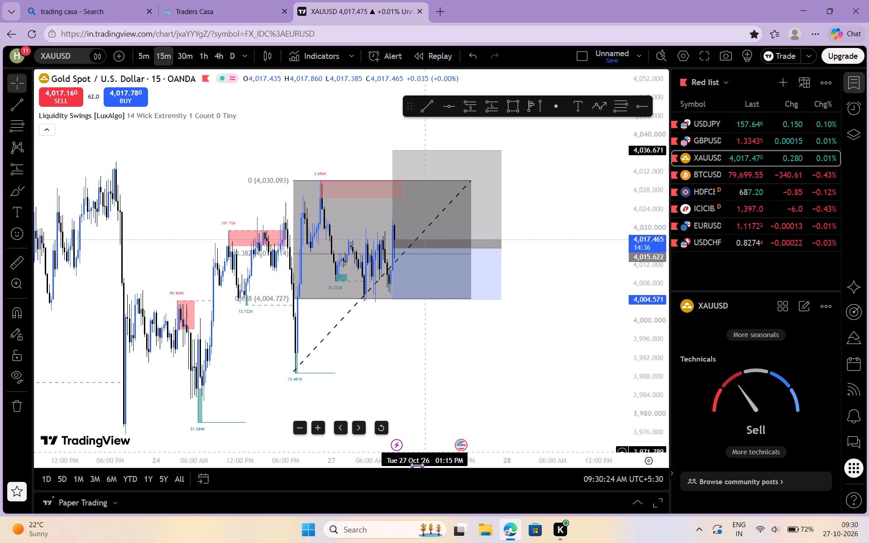
{"action": "left_click", "coordinate": [318, 57]}
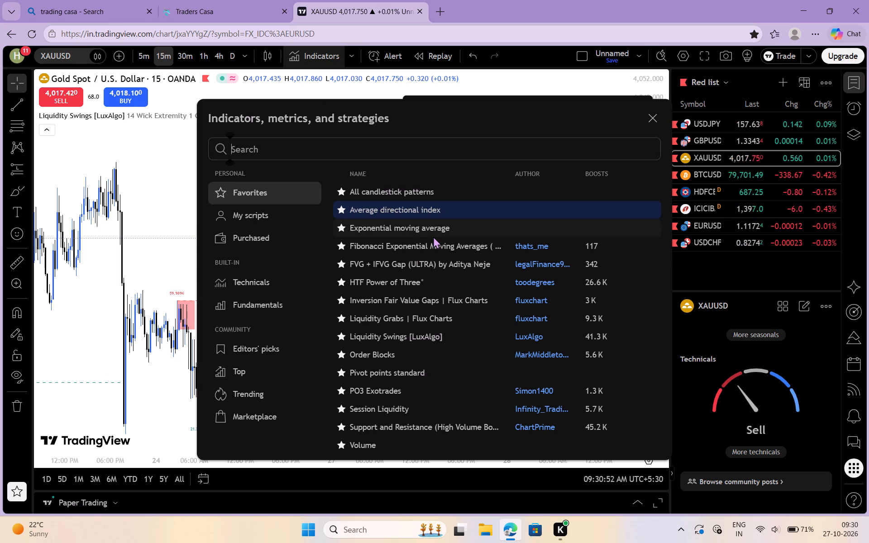
{"action": "left_click", "coordinate": [392, 244]}
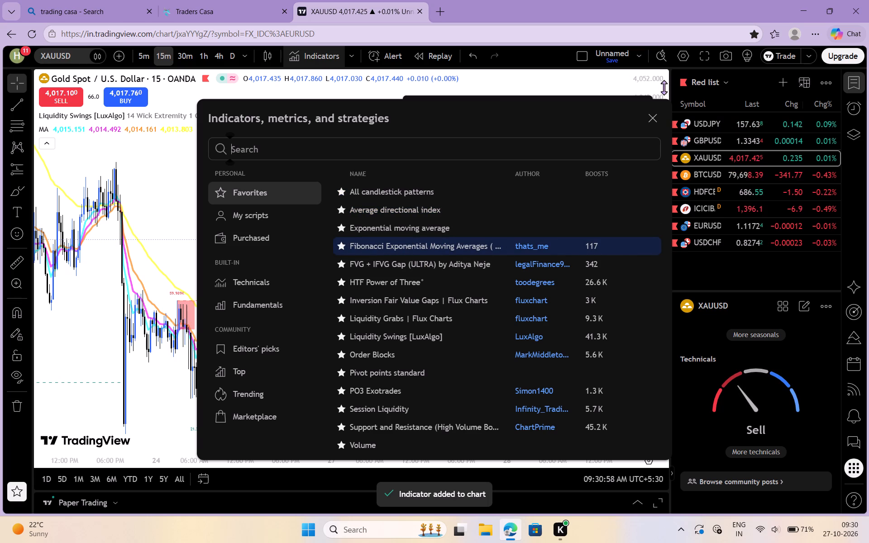
{"action": "left_click", "coordinate": [654, 120]}
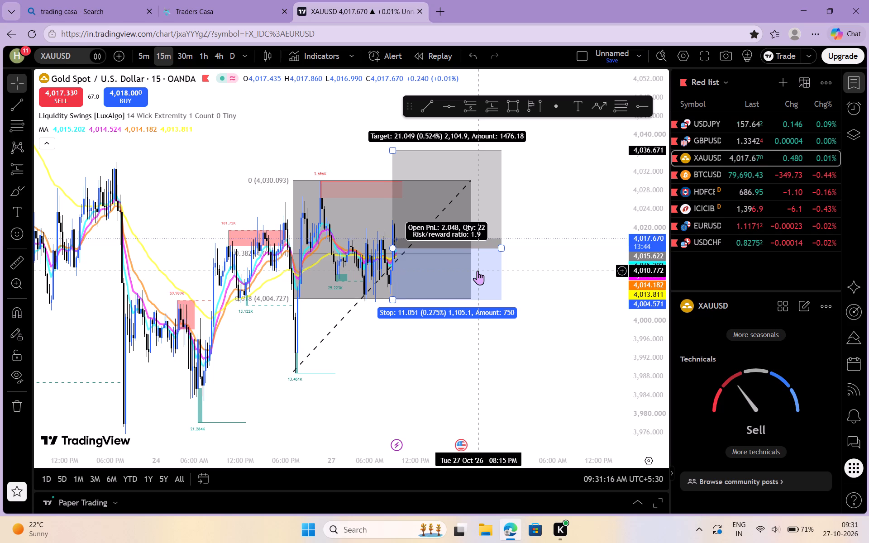
Remove the Fibonacci moving averages (MA) indicator from the XAUUSD chart.
{"action": "scroll", "coordinate": [477, 271], "scroll_direction": "left", "scroll_amount": 1}
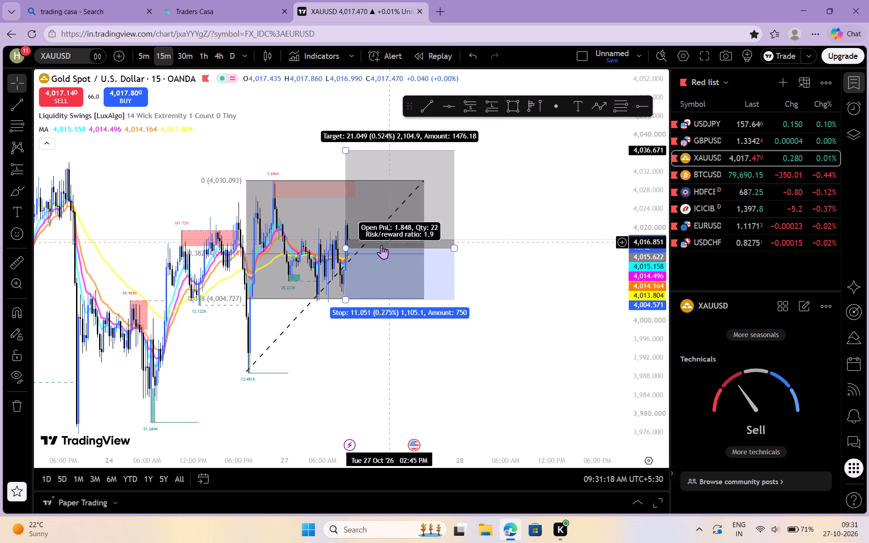
{"action": "scroll", "coordinate": [106, 266], "scroll_direction": "right", "scroll_amount": 2}
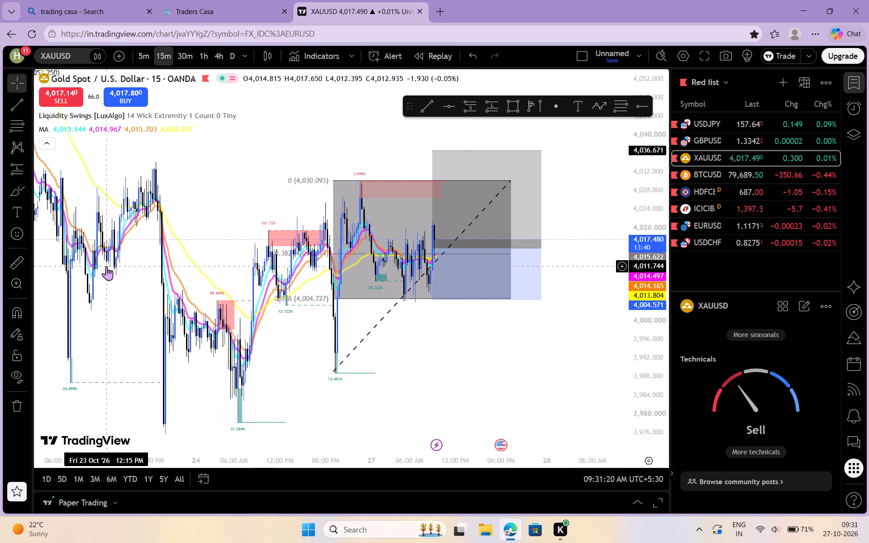
{"action": "scroll", "coordinate": [106, 266], "scroll_direction": "right", "scroll_amount": 3}
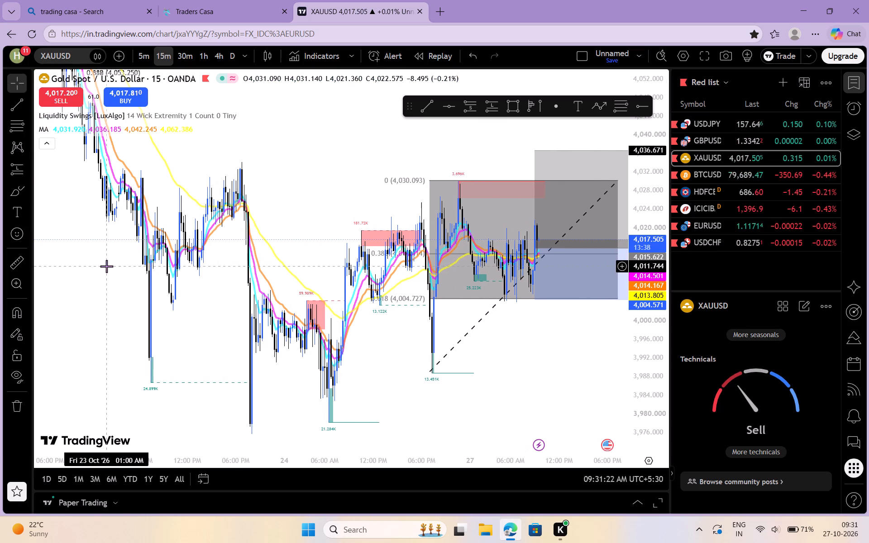
{"action": "scroll", "coordinate": [304, 228], "scroll_direction": "left", "scroll_amount": 5}
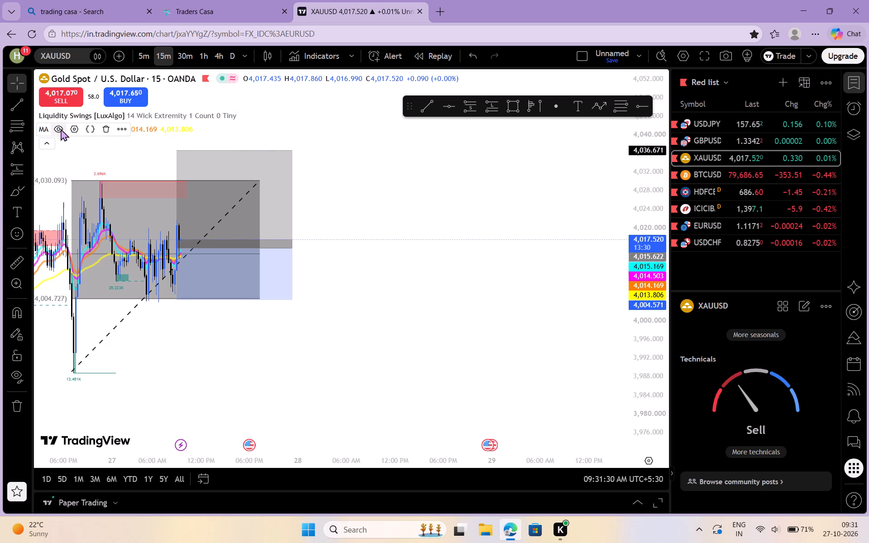
{"action": "left_click", "coordinate": [78, 132]}
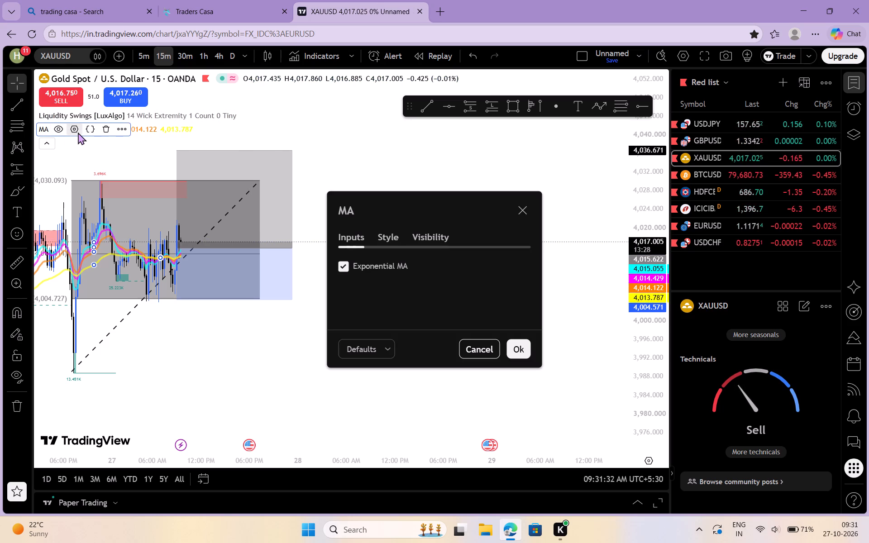
{"action": "left_click", "coordinate": [105, 133]}
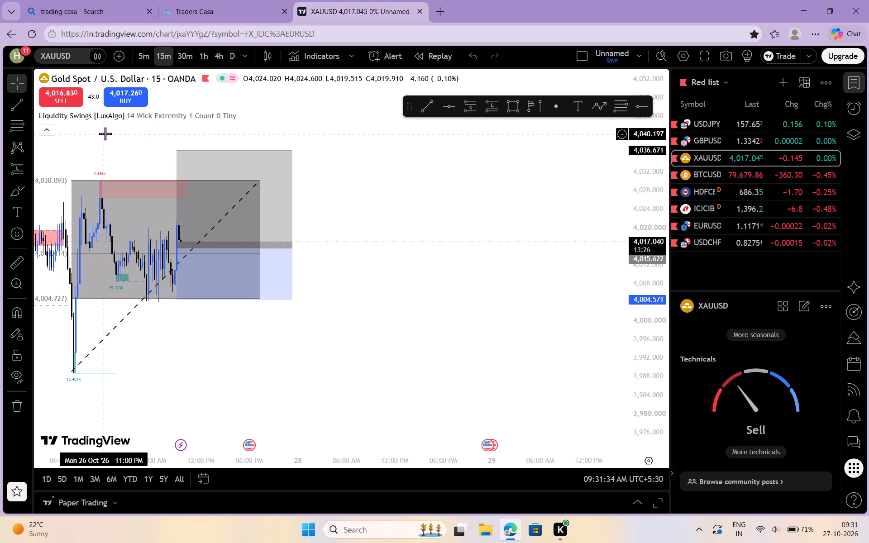
Search the indicators for "em" and add the Exponential moving average to the XAUUSD chart.
{"action": "left_click", "coordinate": [330, 46]}
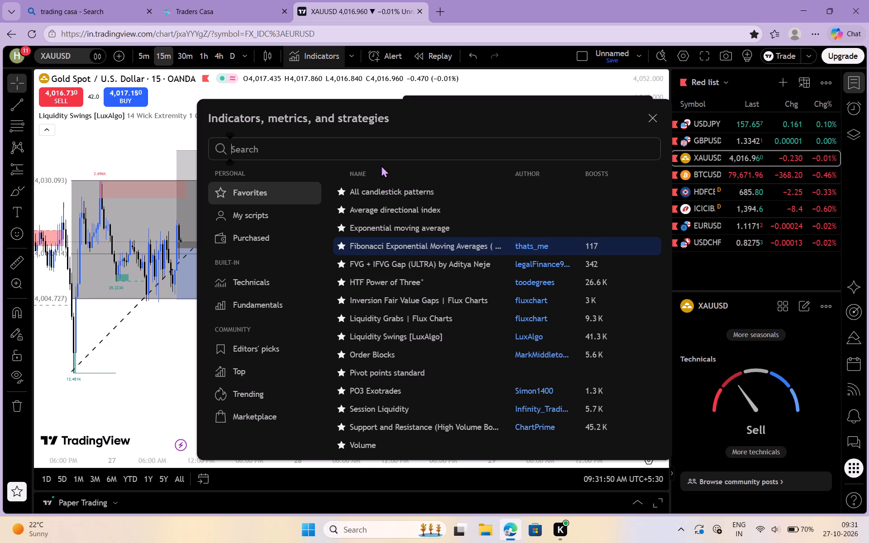
{"action": "left_click", "coordinate": [322, 153]}
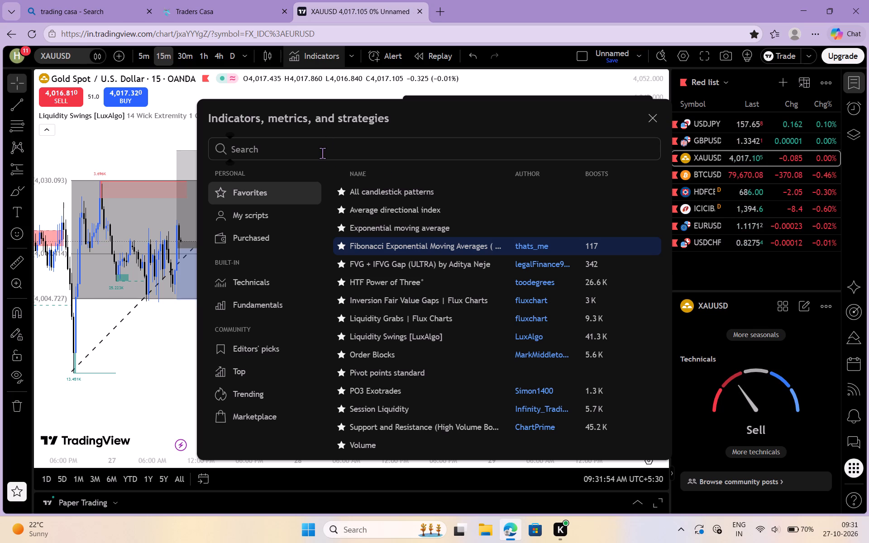
{"action": "type", "text": "em"}
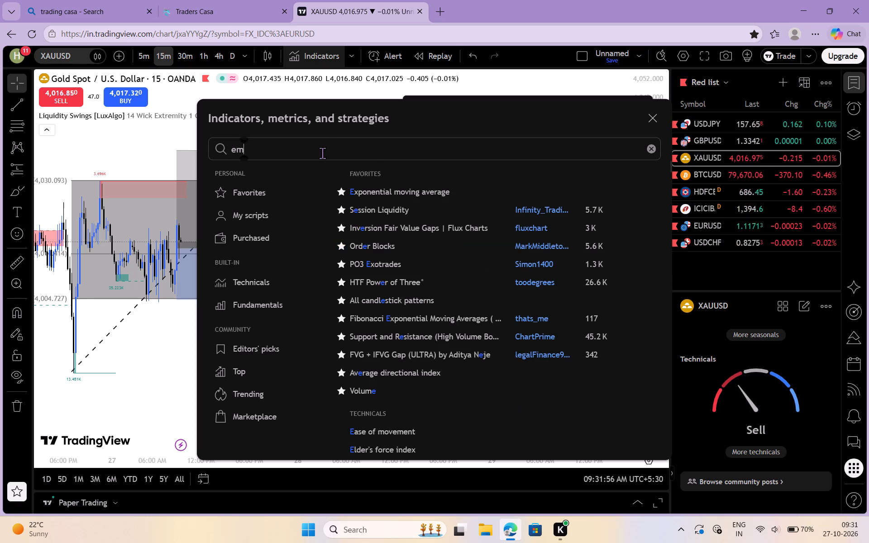
{"action": "left_click", "coordinate": [423, 190]}
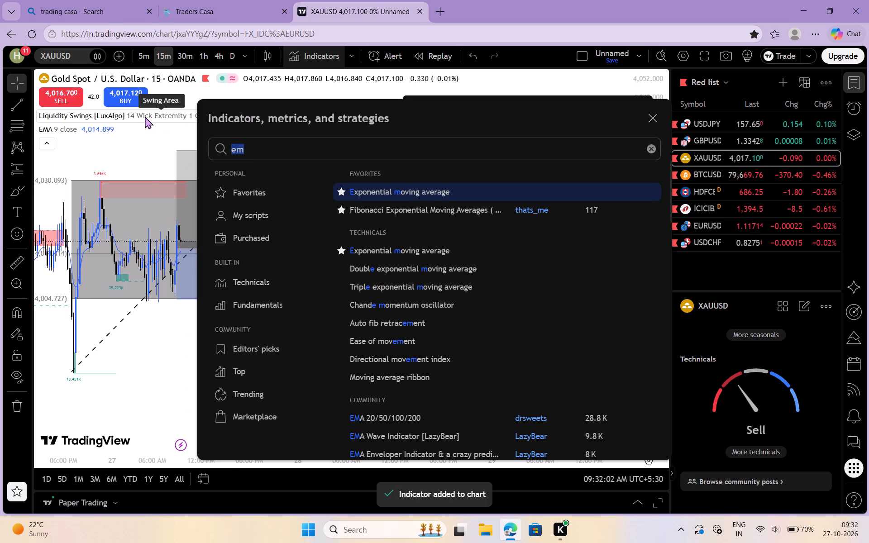
{"action": "left_click", "coordinate": [183, 133]}
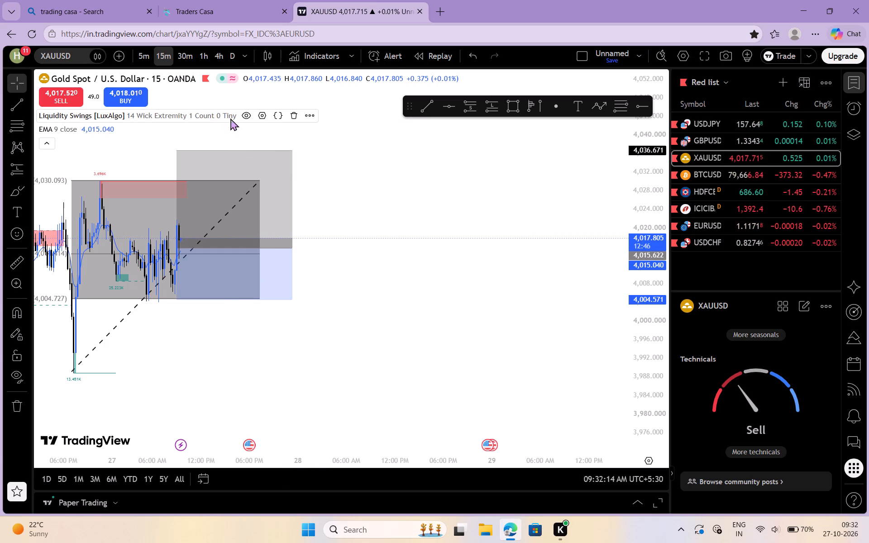
Remove the Liquidity Swings [LuxAlgo] indicator from the XAUUSD chart.
{"action": "left_click", "coordinate": [293, 117]}
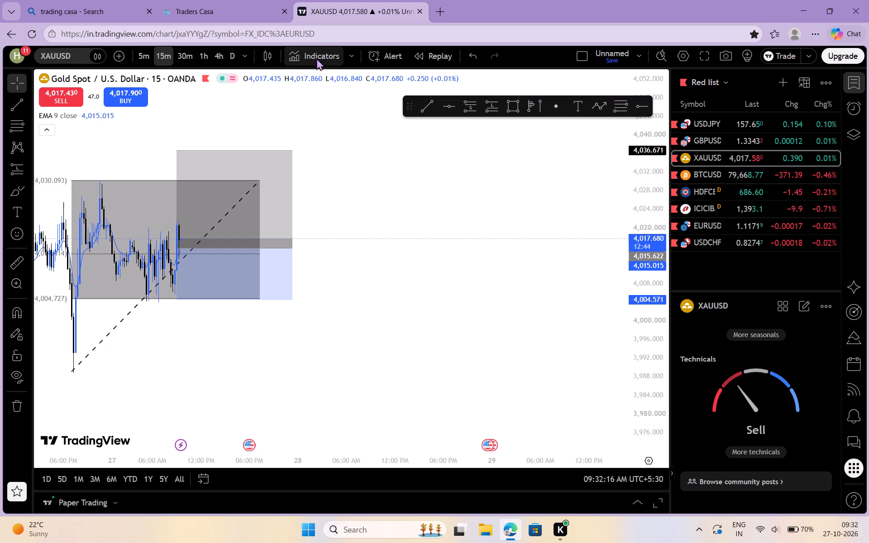
Add a second Exponential moving average to the XAUUSD chart.
{"action": "left_click", "coordinate": [314, 46]}
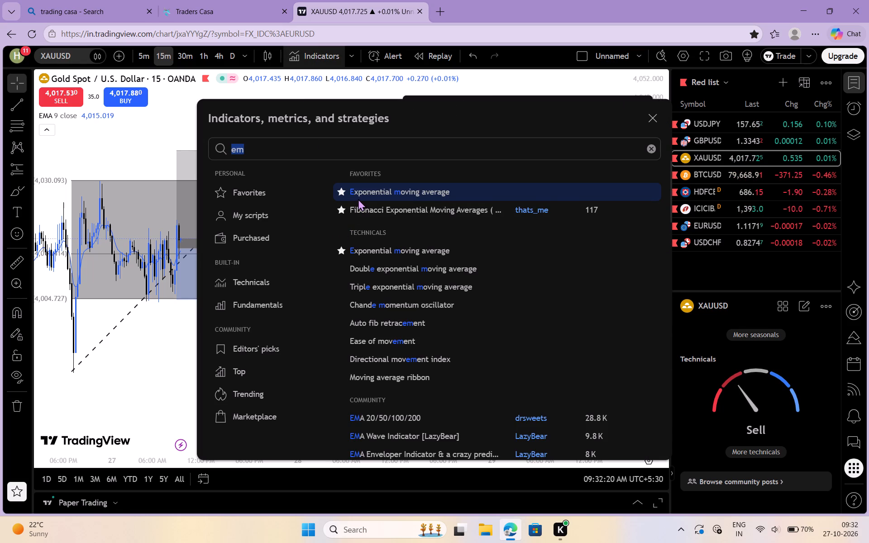
{"action": "left_click", "coordinate": [371, 191]}
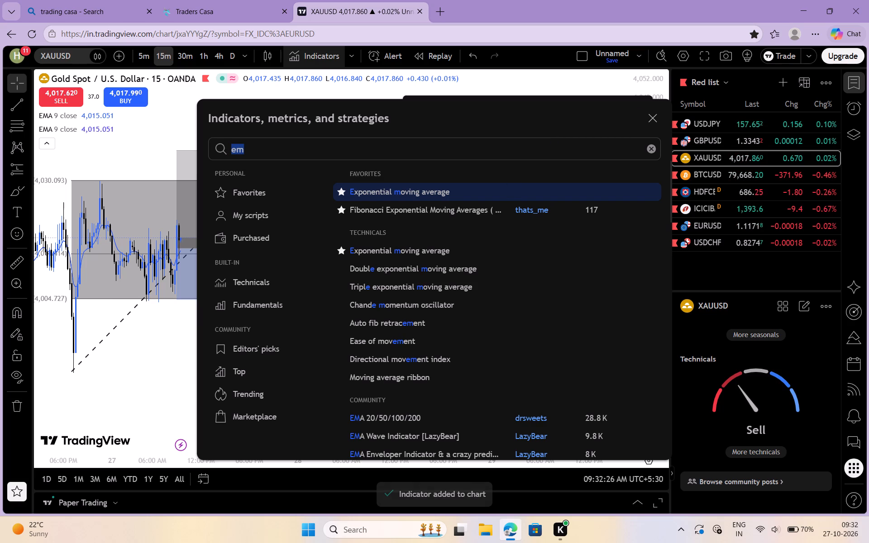
{"action": "left_click", "coordinate": [647, 121]}
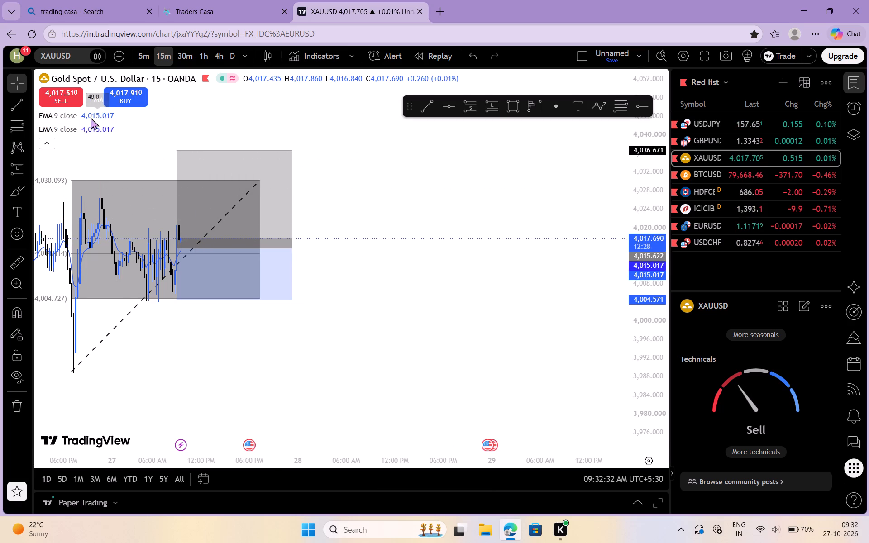
Style the first EMA as a black line with the second thickness level.
{"action": "left_click", "coordinate": [107, 113]}
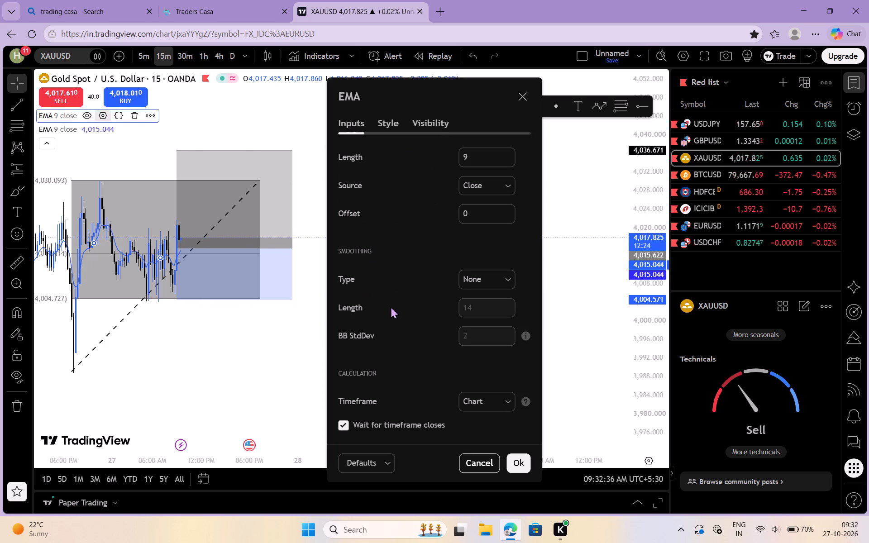
{"action": "left_click", "coordinate": [387, 123]}
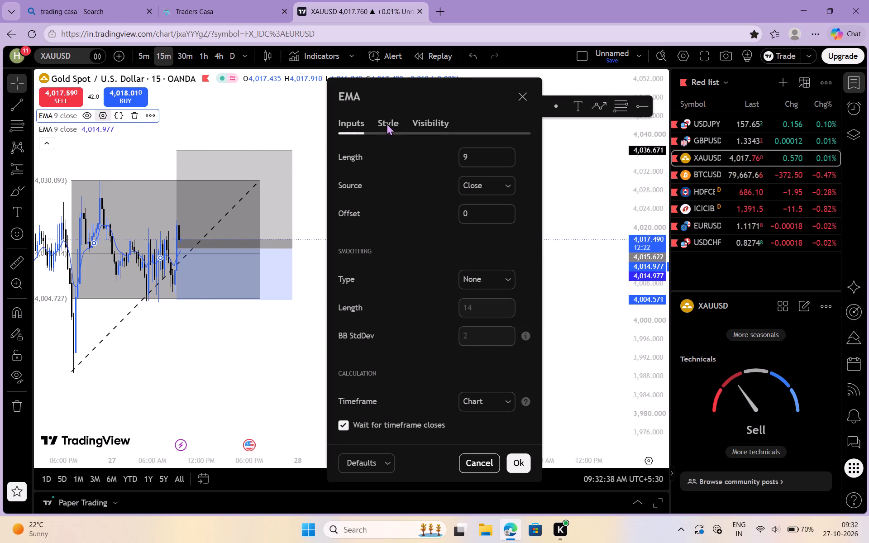
{"action": "left_click", "coordinate": [436, 152]}
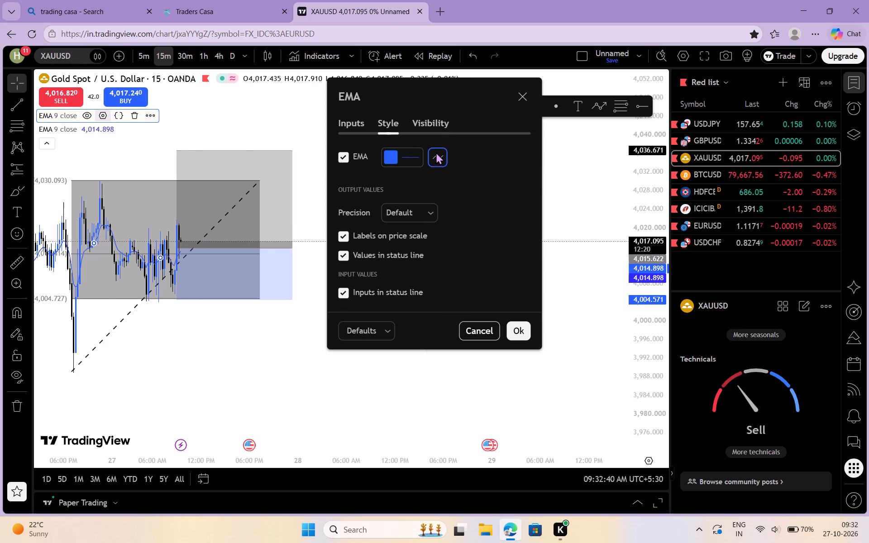
{"action": "left_click", "coordinate": [404, 147]}
{"action": "left_click", "coordinate": [404, 155]}
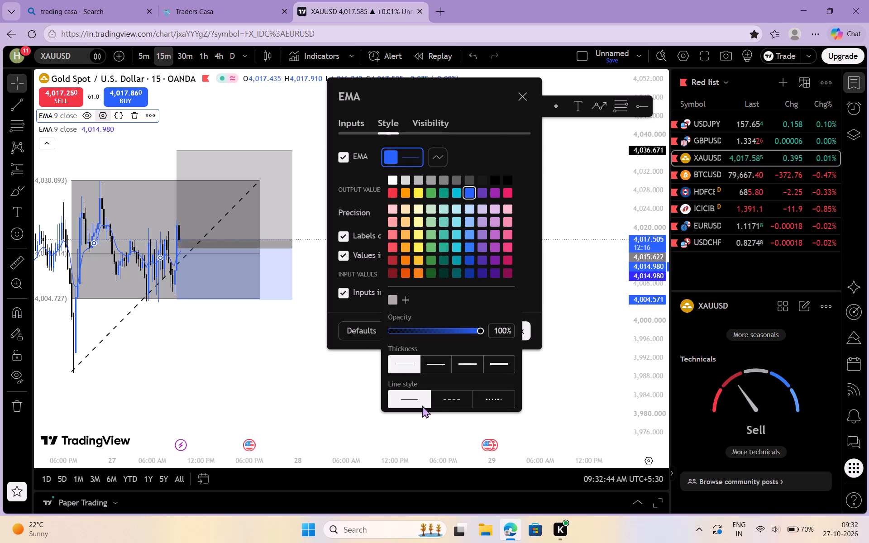
{"action": "left_click", "coordinate": [439, 362]}
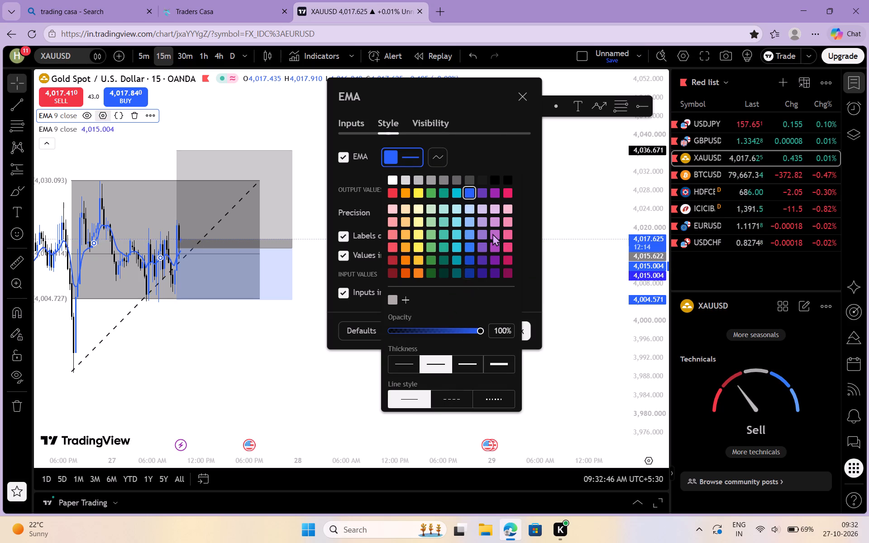
{"action": "left_click", "coordinate": [491, 183]}
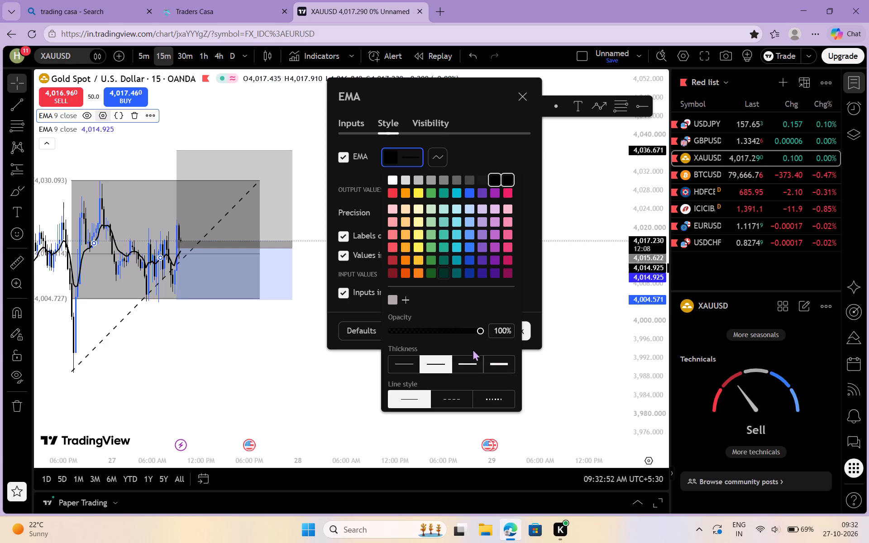
{"action": "left_click", "coordinate": [529, 278]}
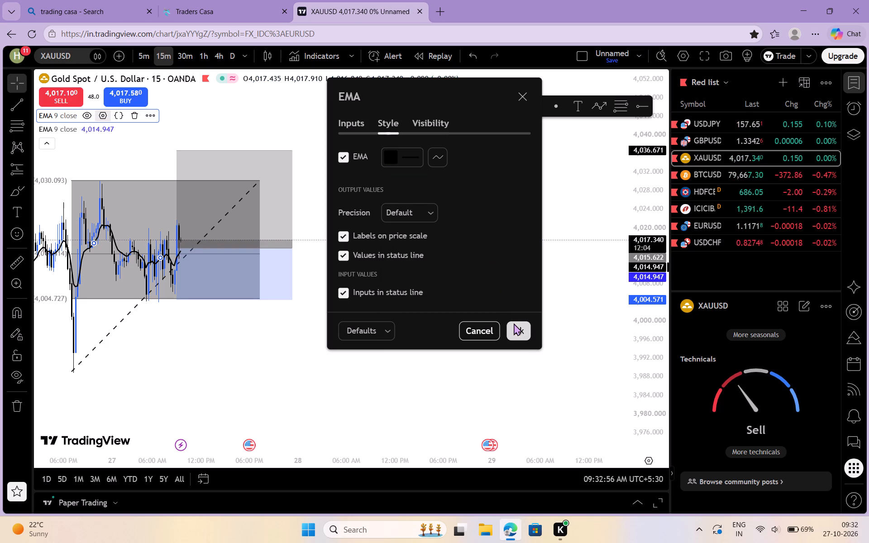
{"action": "left_click", "coordinate": [514, 323]}
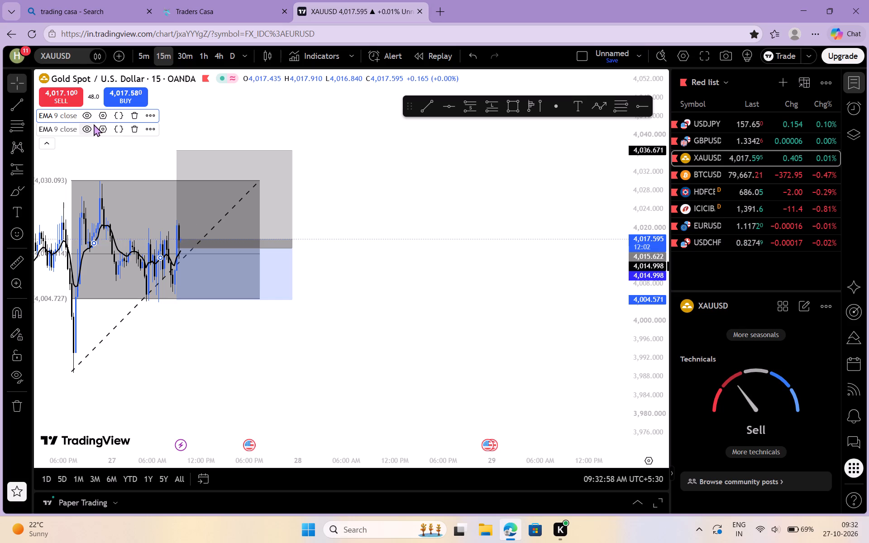
Give the second EMA's line the second thickness level and set its length to 30.
{"action": "left_click", "coordinate": [99, 128]}
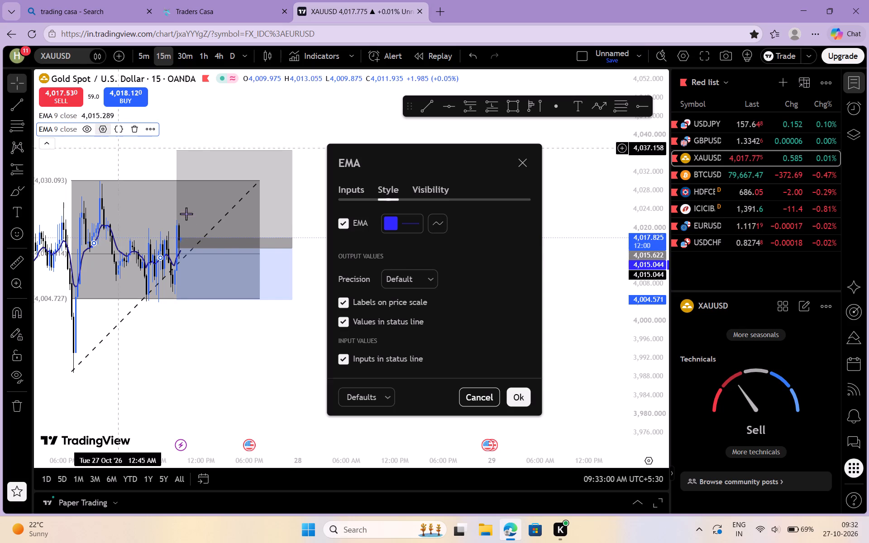
{"action": "left_click", "coordinate": [416, 220]}
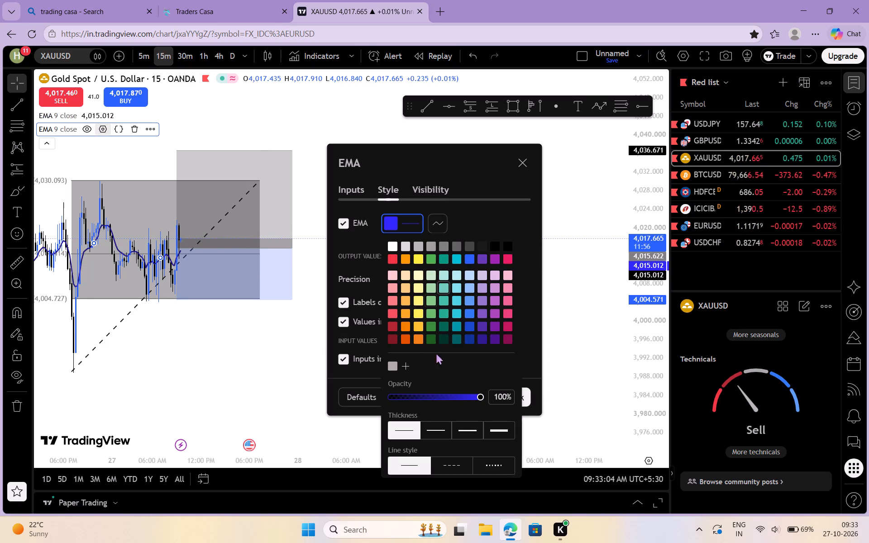
{"action": "left_click", "coordinate": [427, 423]}
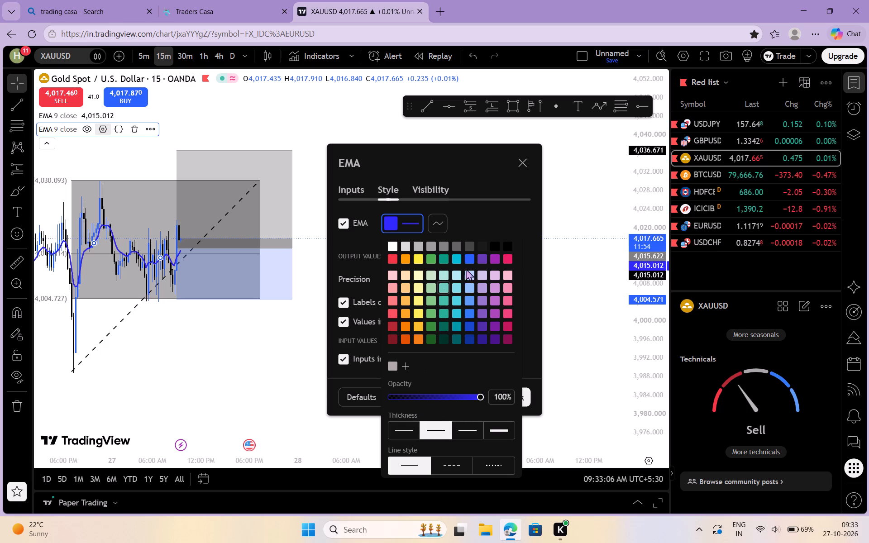
{"action": "left_click", "coordinate": [344, 189]}
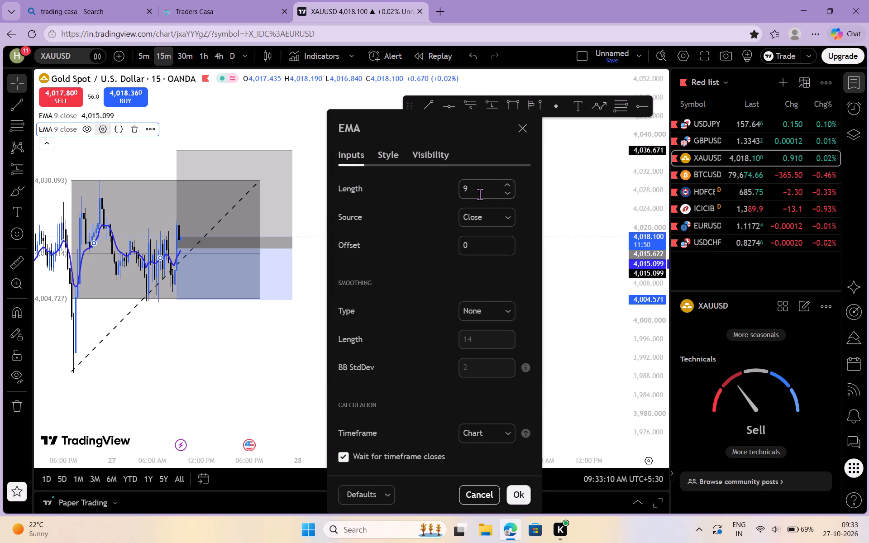
{"action": "scroll", "coordinate": [413, 267], "scroll_direction": "down", "scroll_amount": 3}
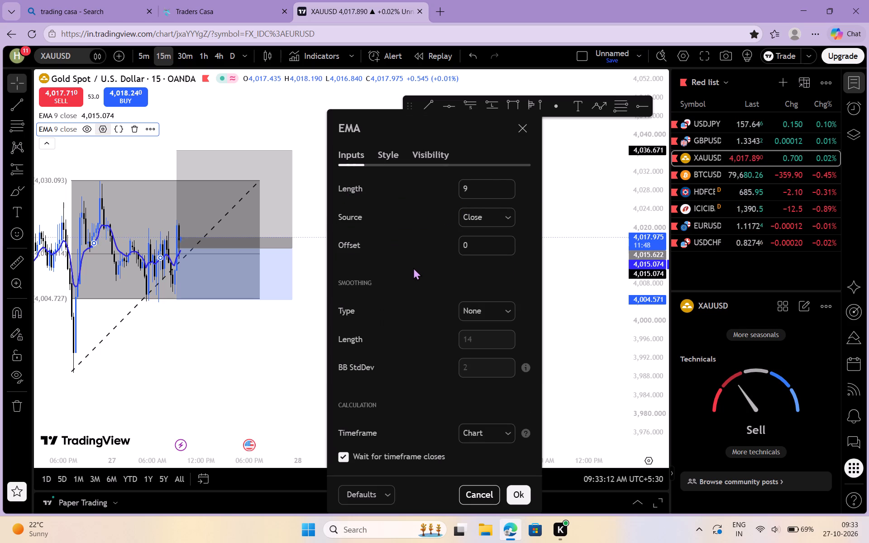
{"action": "left_click", "coordinate": [484, 184]}
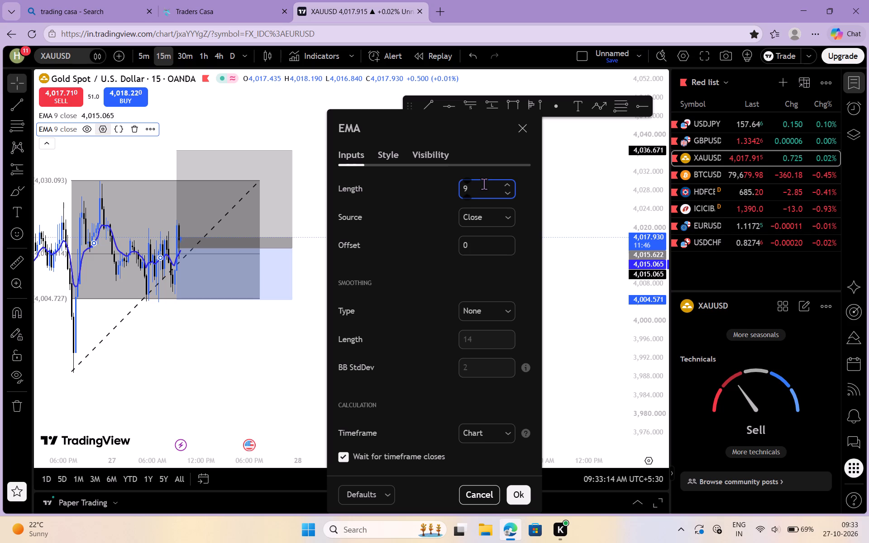
{"action": "key", "text": "BackSpace"}
{"action": "key", "text": "3"}
{"action": "key", "text": "0"}
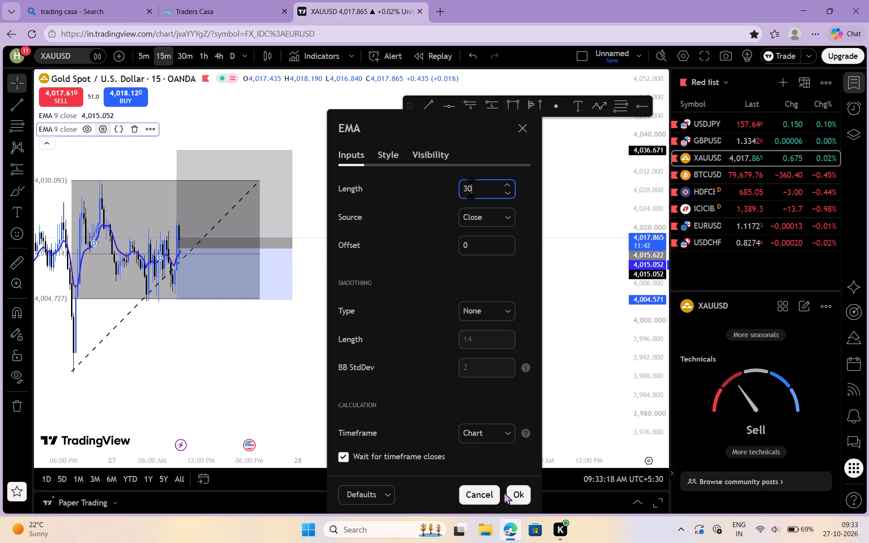
{"action": "left_click", "coordinate": [516, 495]}
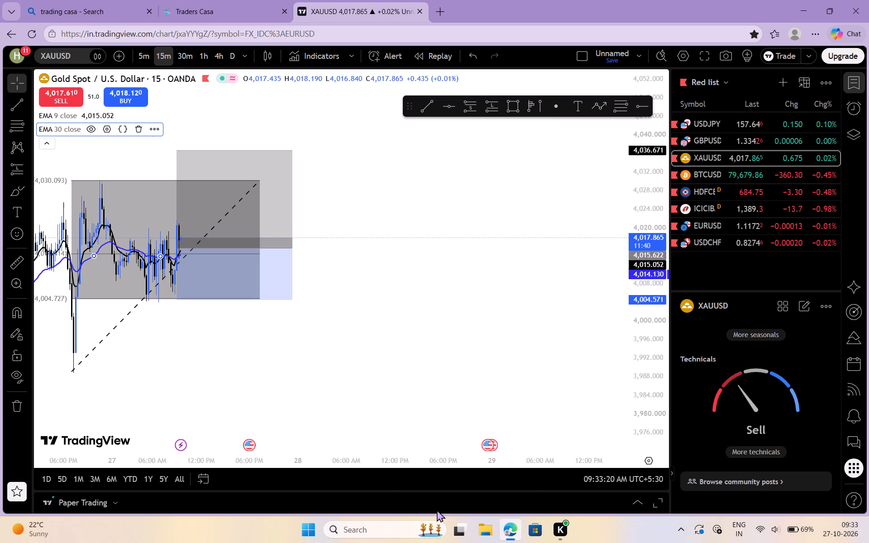
Look over the two EMAs on recent XAUUSD price action, and switch the chart to HDFCBANK from the watchlist.
{"action": "scroll", "coordinate": [344, 361], "scroll_direction": "right", "scroll_amount": 2}
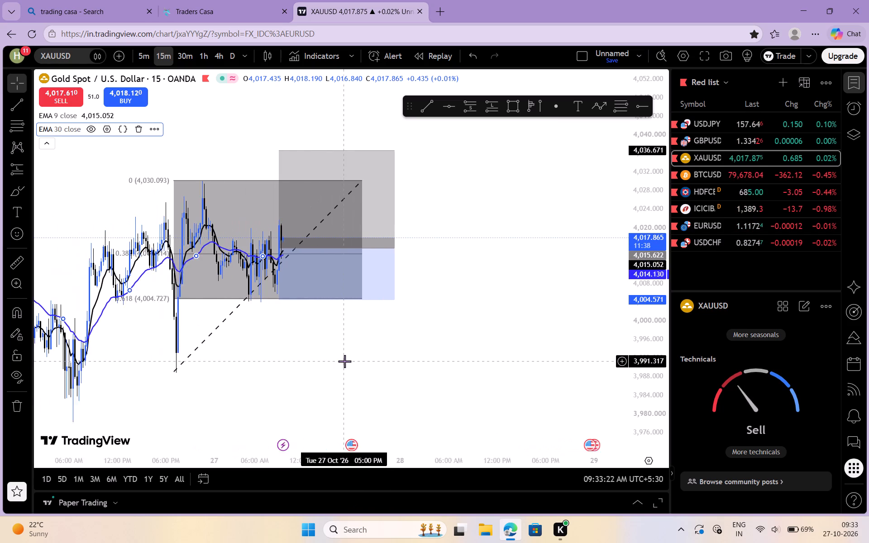
{"action": "scroll", "coordinate": [344, 361], "scroll_direction": "right", "scroll_amount": 2}
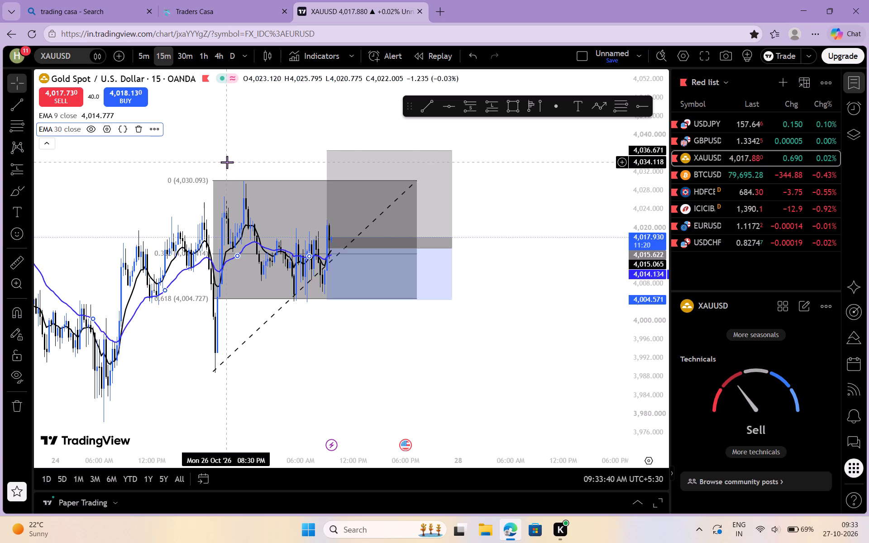
{"action": "scroll", "coordinate": [227, 162], "scroll_direction": "left", "scroll_amount": 2}
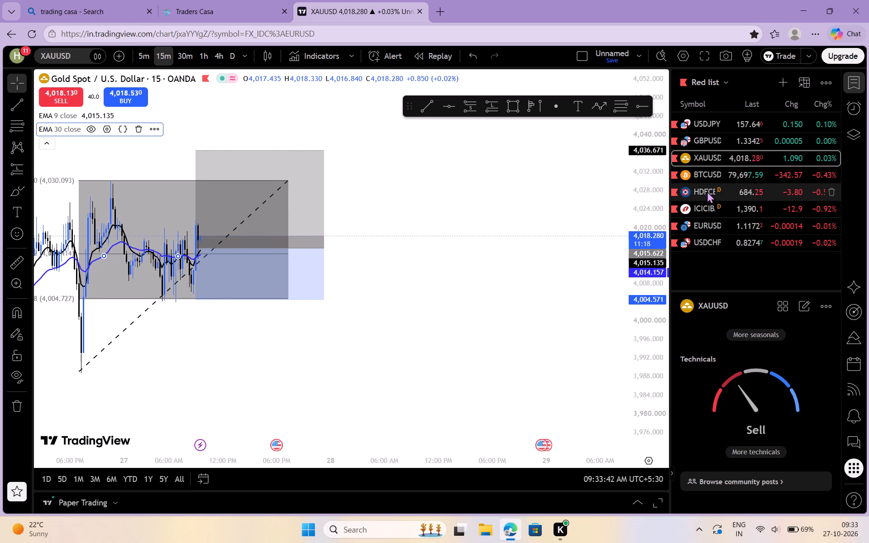
{"action": "left_click", "coordinate": [707, 191]}
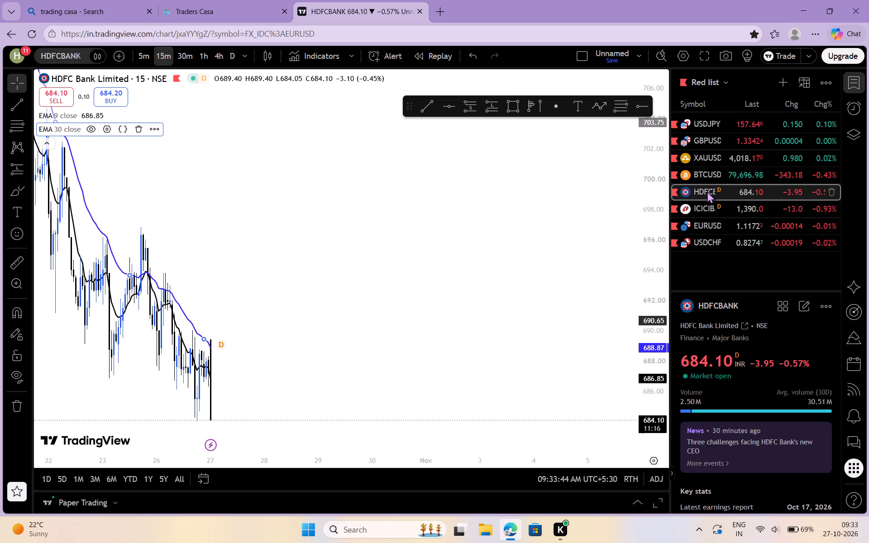
Examine HDFCBANK's recent 15-minute price action against the 9 and 30 EMAs.
{"action": "scroll", "coordinate": [388, 264], "scroll_direction": "right", "scroll_amount": 3}
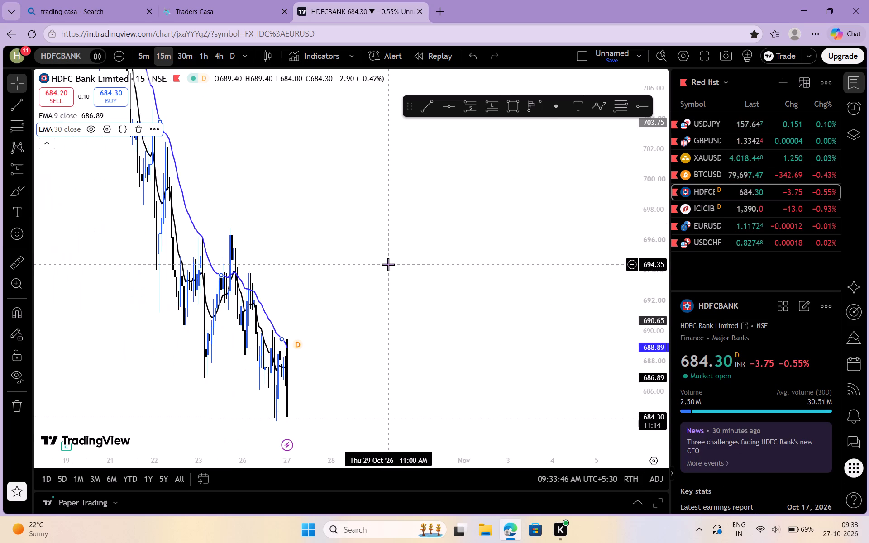
{"action": "scroll", "coordinate": [664, 251], "scroll_direction": "up", "scroll_amount": 1}
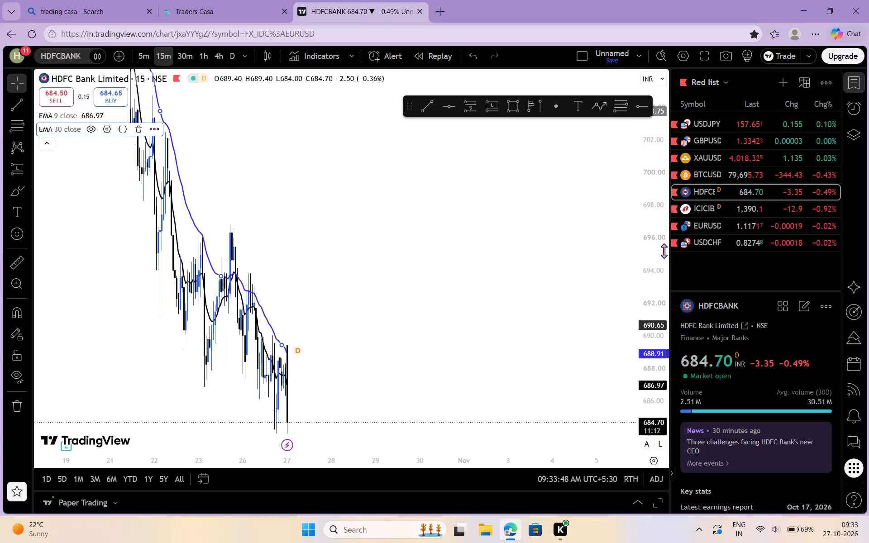
{"action": "scroll", "coordinate": [664, 251], "scroll_direction": "up", "scroll_amount": 1}
{"action": "scroll", "coordinate": [664, 251], "scroll_direction": "down", "scroll_amount": 2}
{"action": "scroll", "coordinate": [308, 264], "scroll_direction": "right", "scroll_amount": 1}
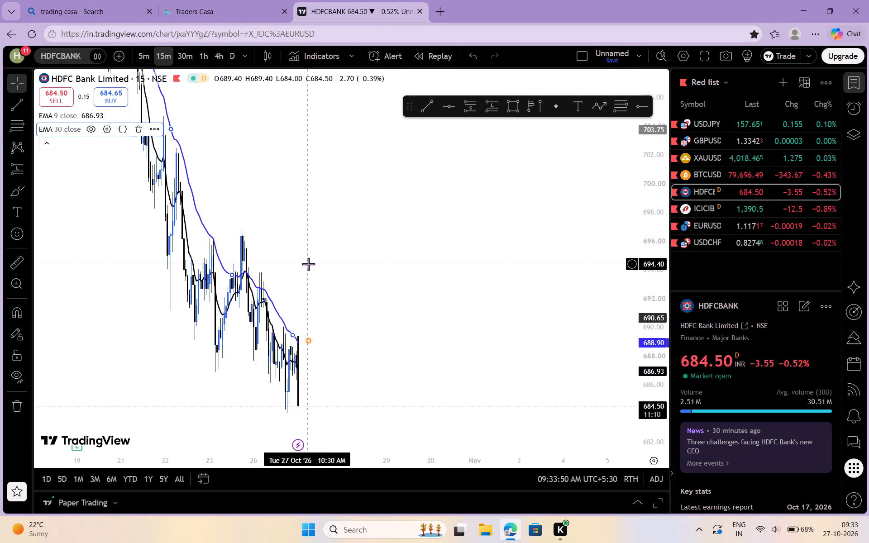
{"action": "scroll", "coordinate": [308, 264], "scroll_direction": "right", "scroll_amount": 3}
{"action": "scroll", "coordinate": [308, 264], "scroll_direction": "left", "scroll_amount": 5}
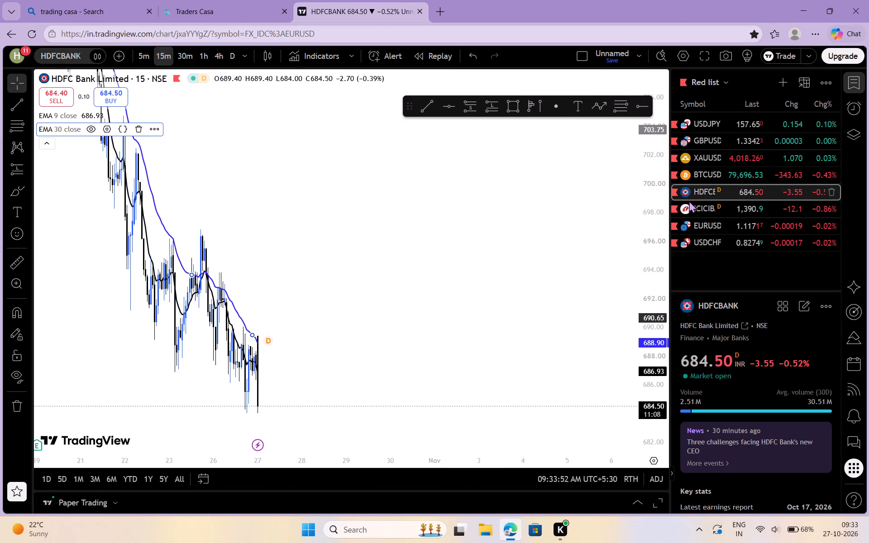
Switch the chart to ICICIBANK from the watchlist and look over its recent price action with the two EMAs.
{"action": "left_click", "coordinate": [693, 203]}
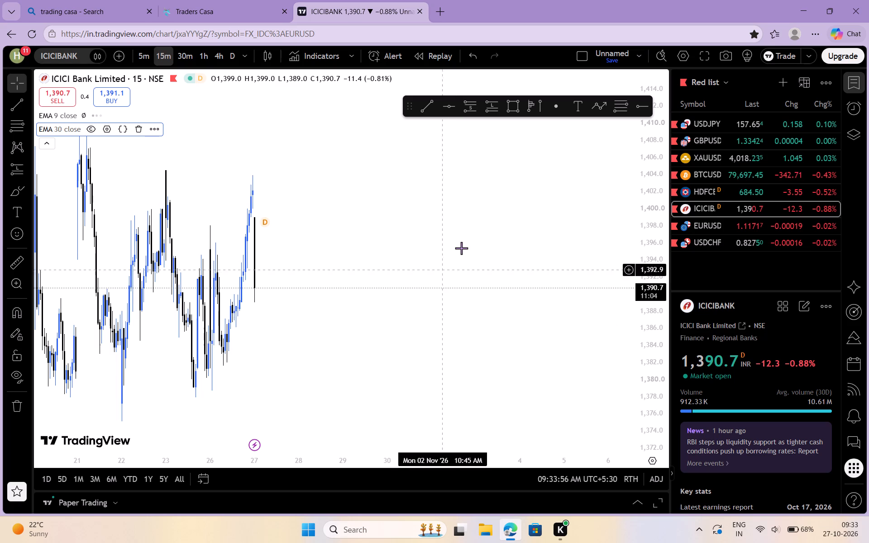
{"action": "scroll", "coordinate": [461, 248], "scroll_direction": "right", "scroll_amount": 1}
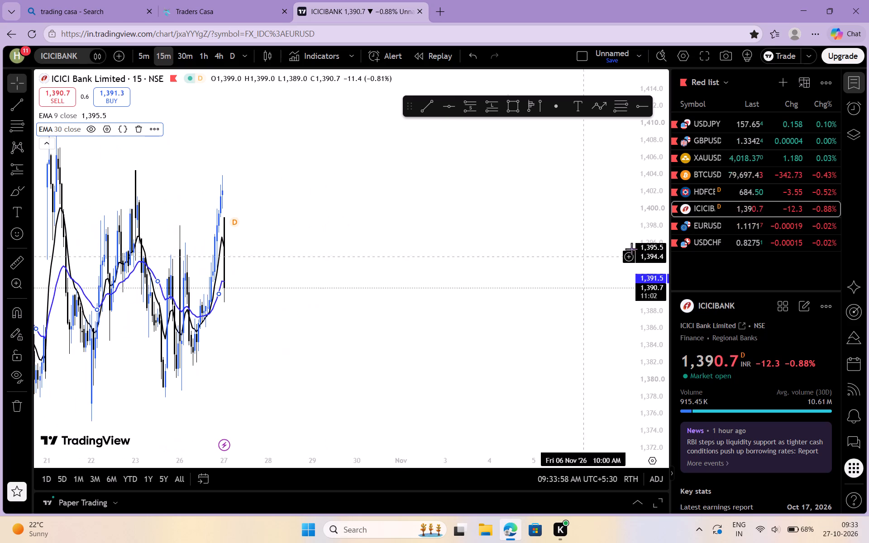
Switch the chart to BTCUSD from the Red list watchlist.
{"action": "left_click", "coordinate": [690, 176]}
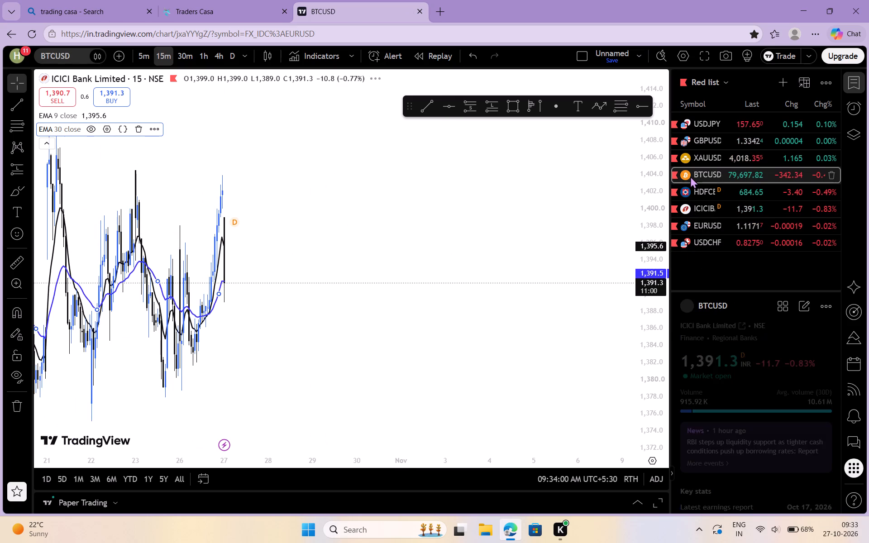